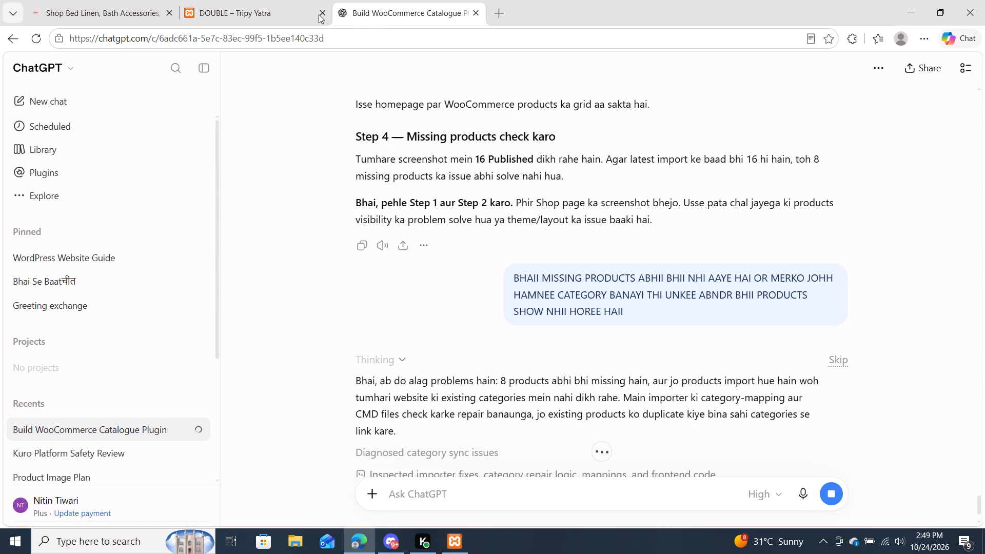
pyautogui.click(291, 12)
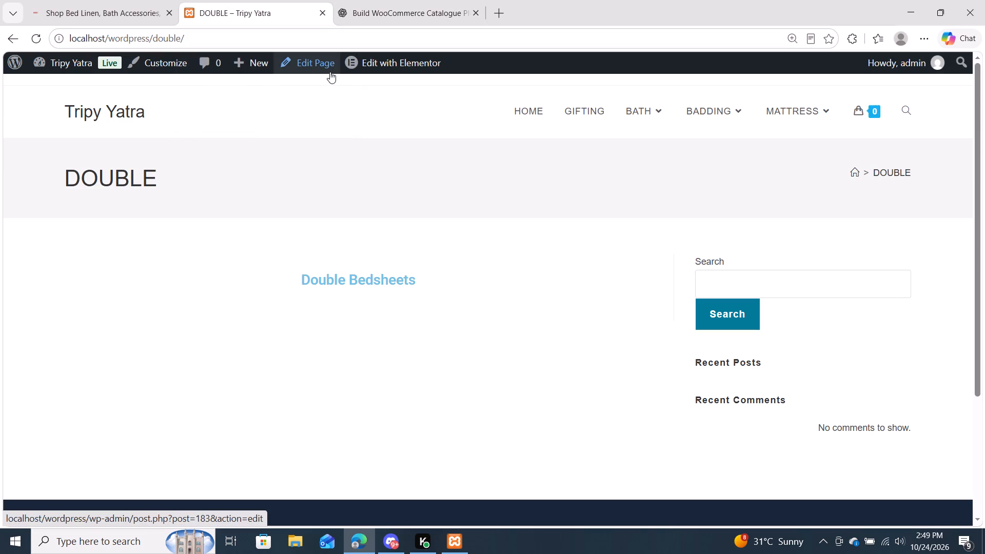
pyautogui.click(125, 4)
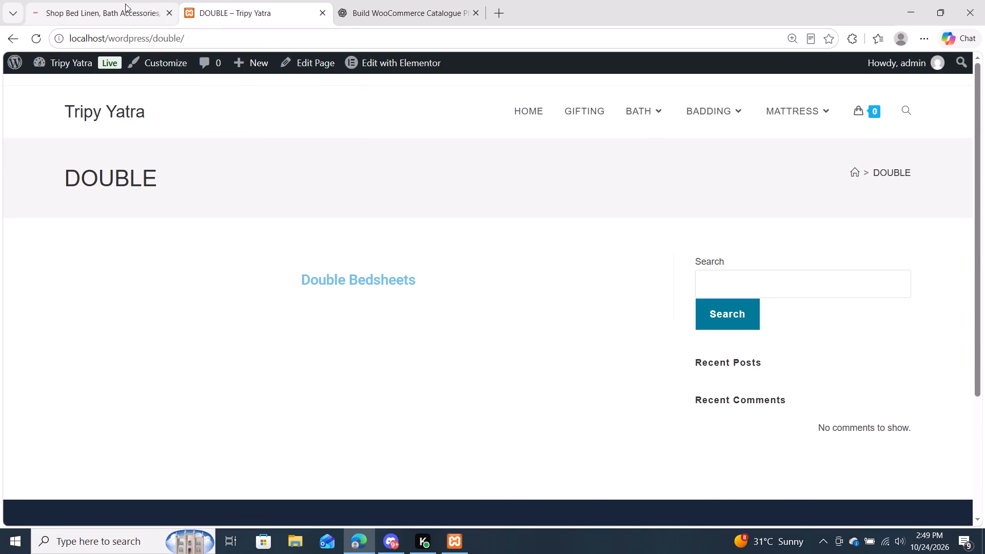
pyautogui.click(329, 6)
pyautogui.click(381, 12)
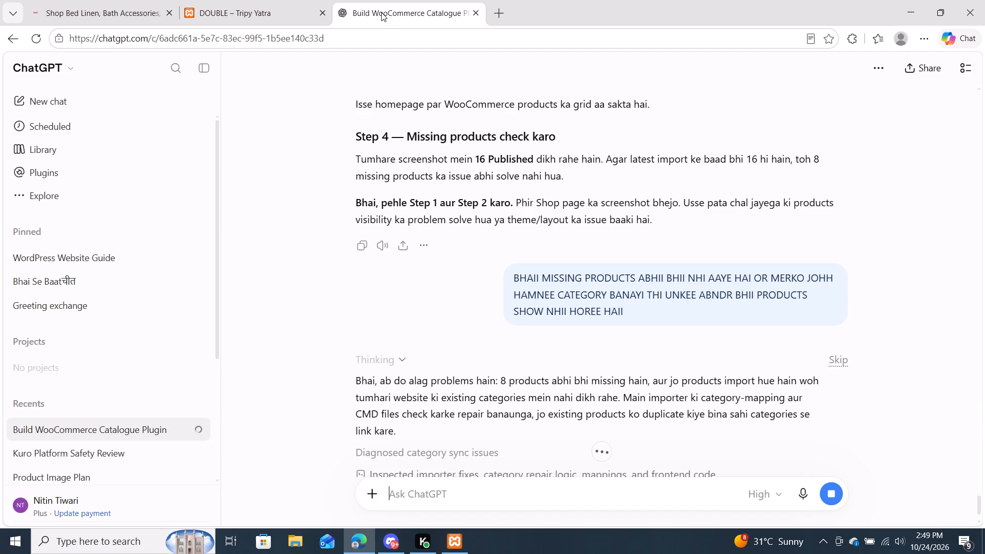
pyautogui.scroll(-3, 431, 209)
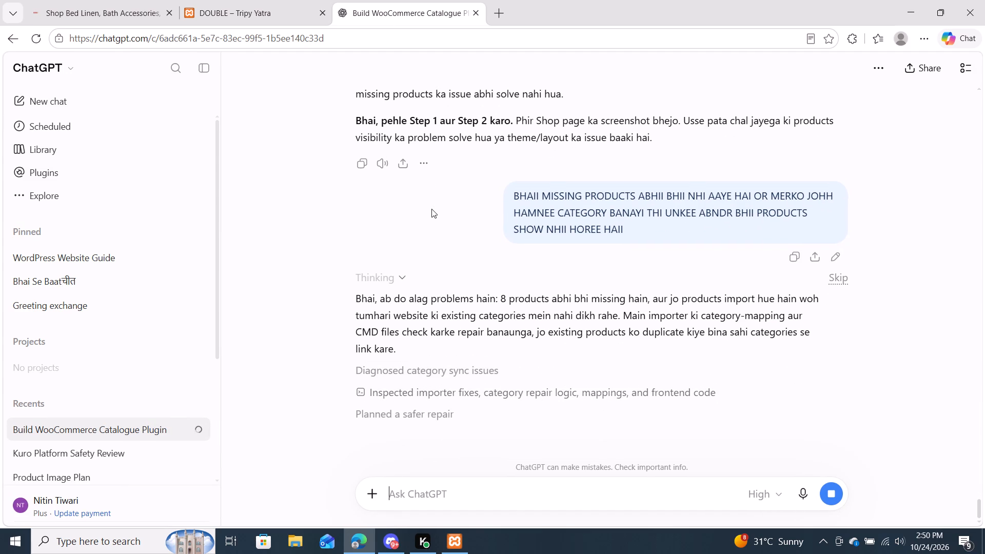
# Go from the live Double page to the WordPress admin and open the Menus settings under Appearance.
pyautogui.click(272, 21)
pyautogui.click(16, 50)
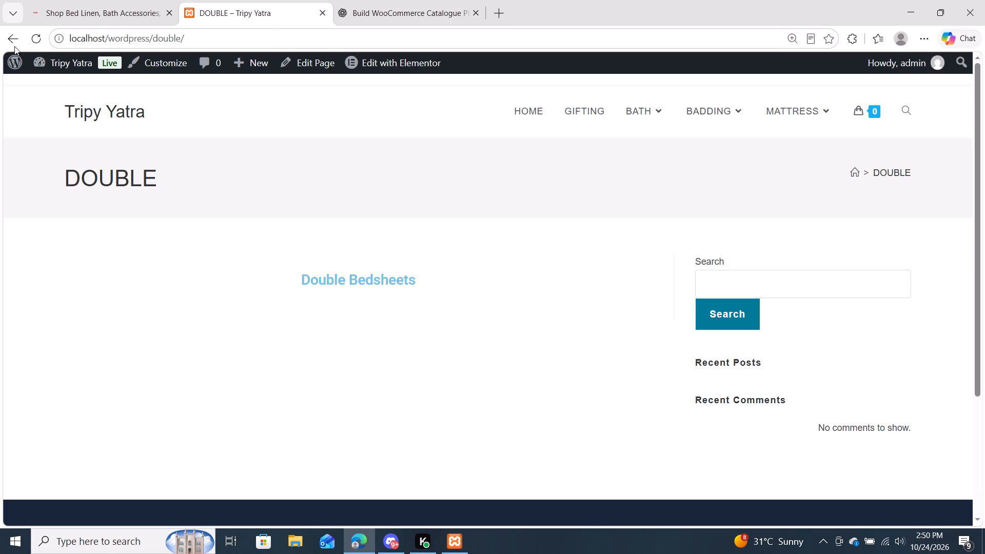
pyautogui.click(16, 67)
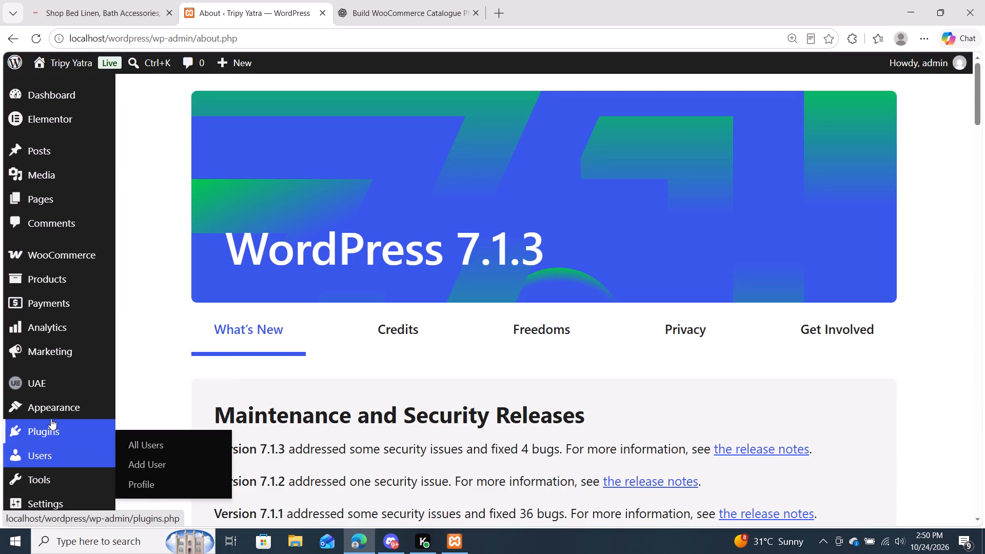
pyautogui.click(137, 424)
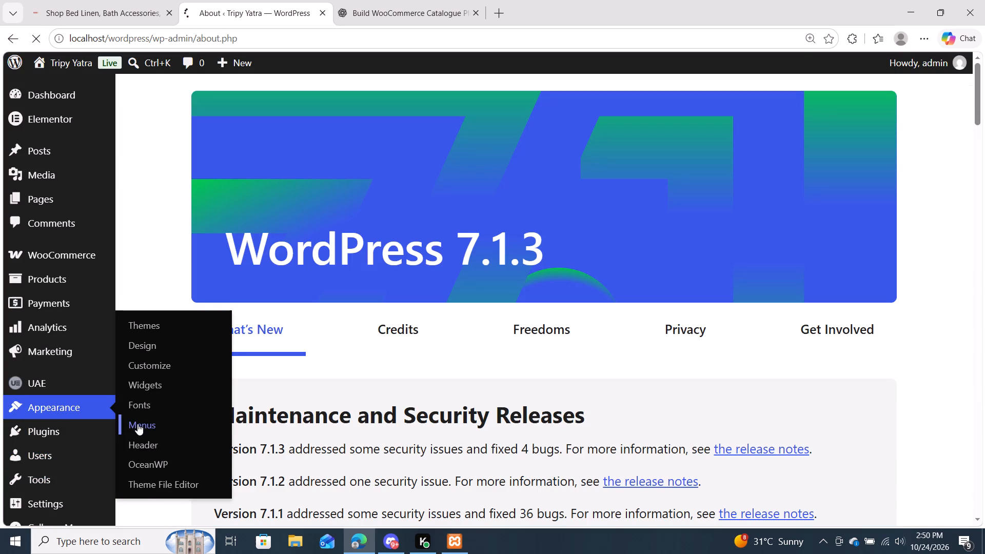
# Examine the main menu's structure and the pages, categories and product categories available to add to it.
pyautogui.scroll(-1, 247, 466)
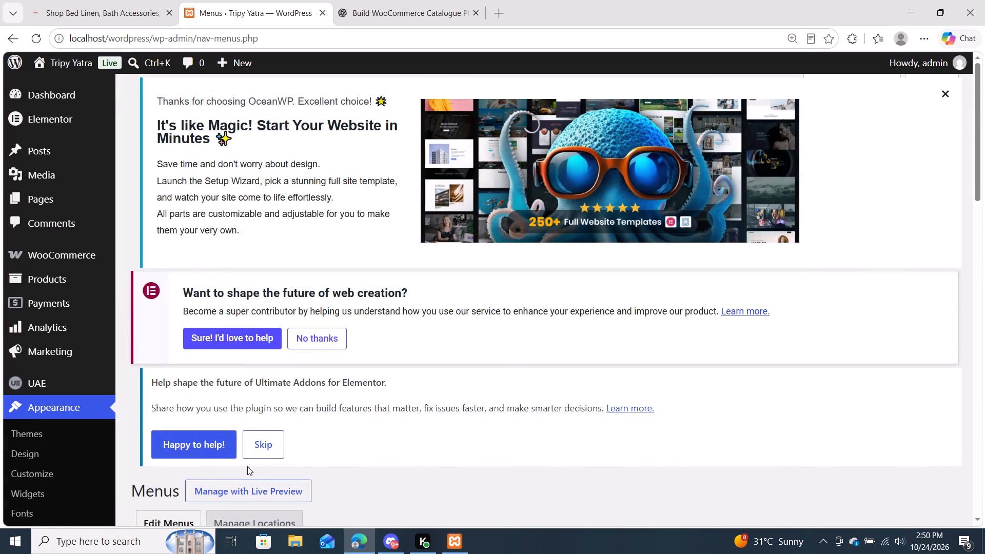
pyautogui.scroll(-4, 247, 466)
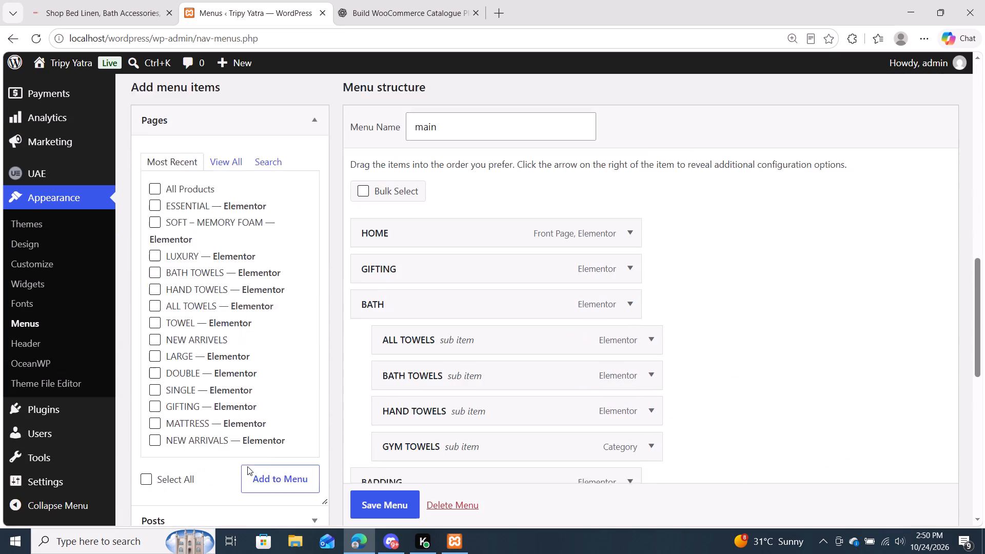
pyautogui.scroll(-4, 247, 466)
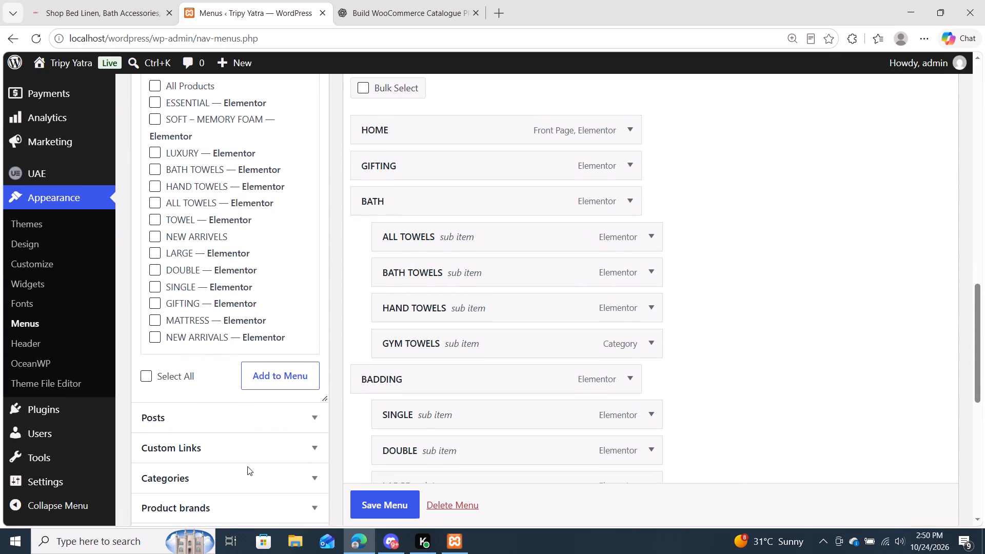
pyautogui.scroll(-4, 247, 466)
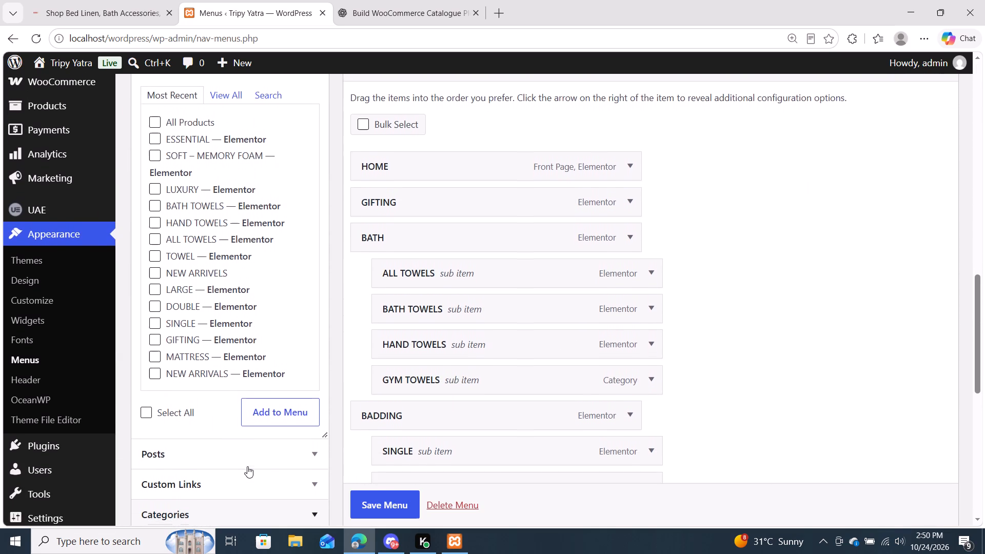
pyautogui.scroll(-5, 247, 466)
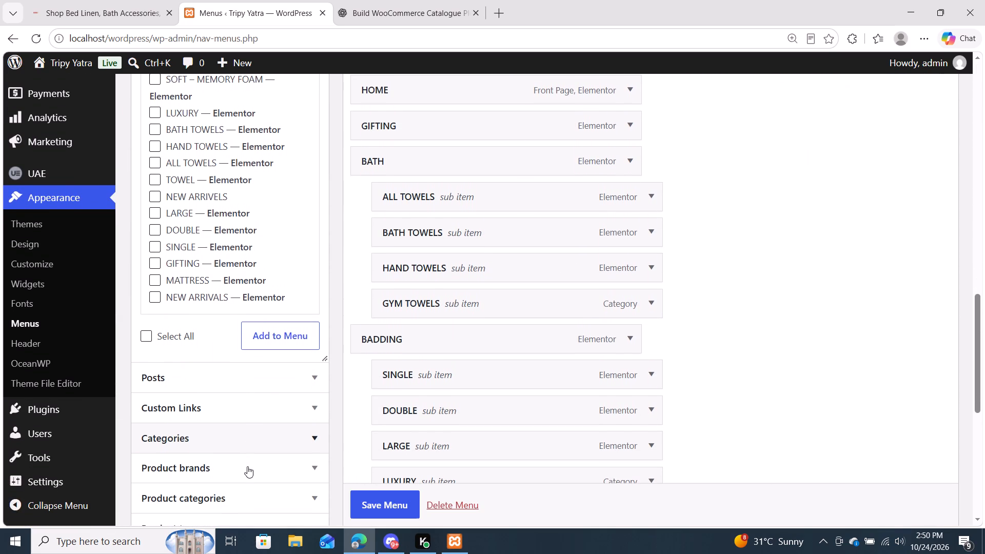
pyautogui.scroll(-2, 247, 466)
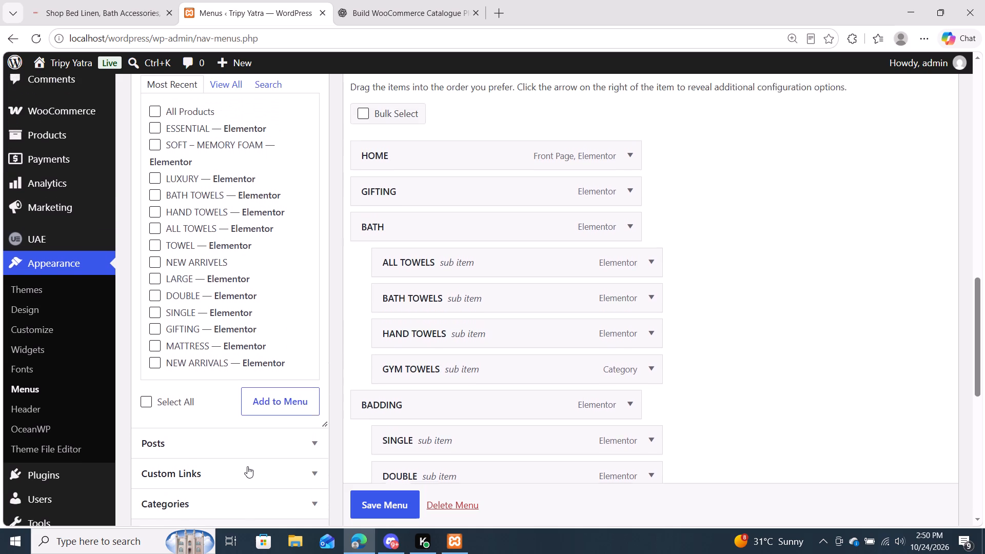
pyautogui.scroll(-2, 247, 466)
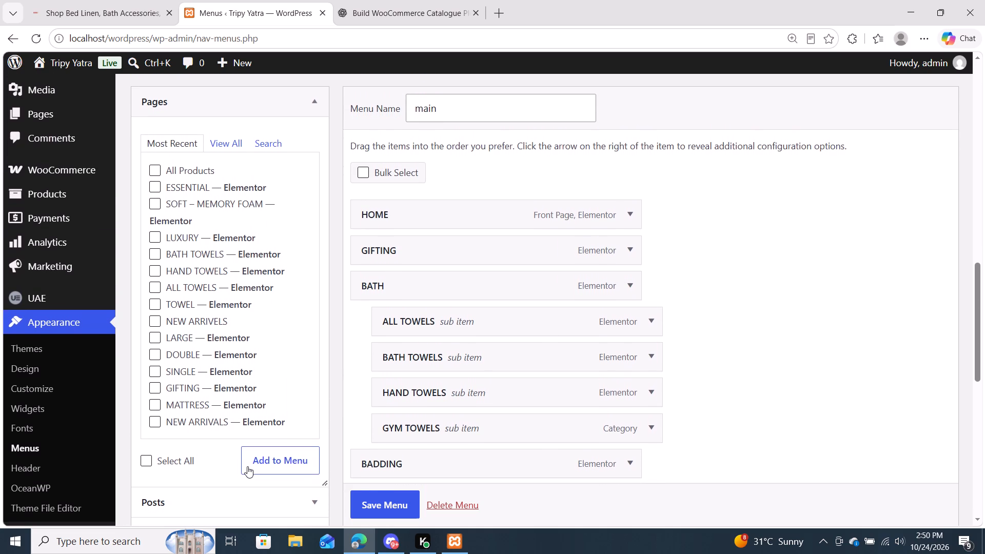
pyautogui.scroll(-3, 247, 466)
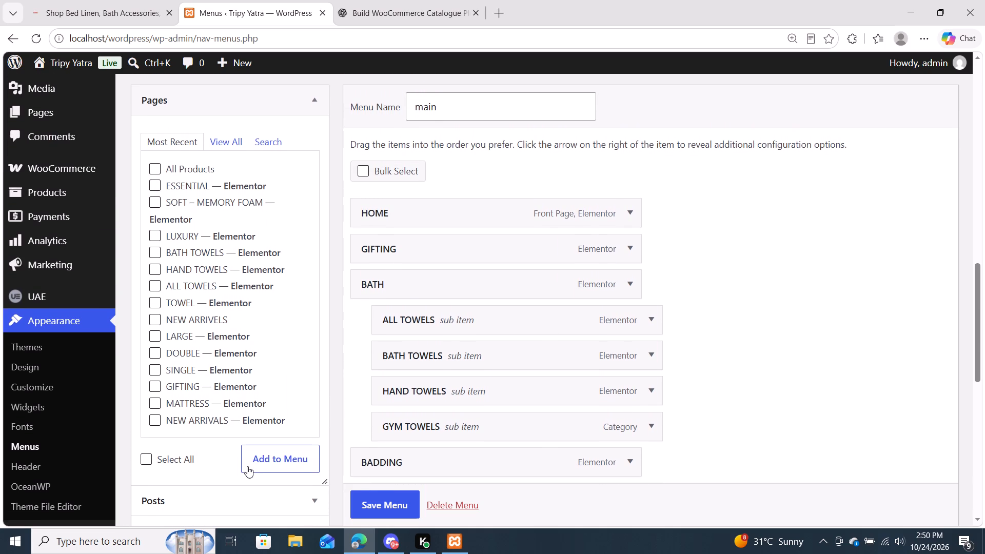
pyautogui.scroll(-1, 247, 466)
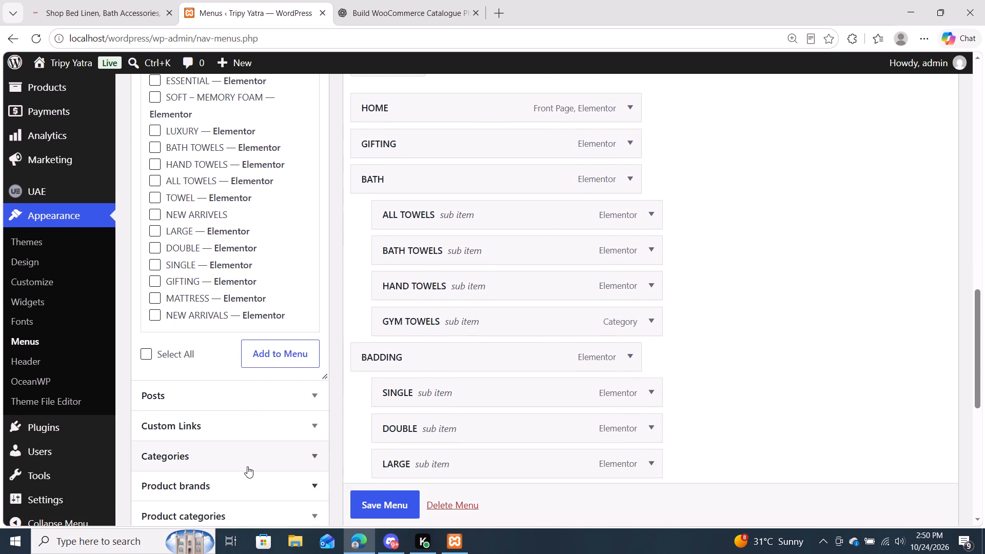
pyautogui.scroll(-3, 247, 466)
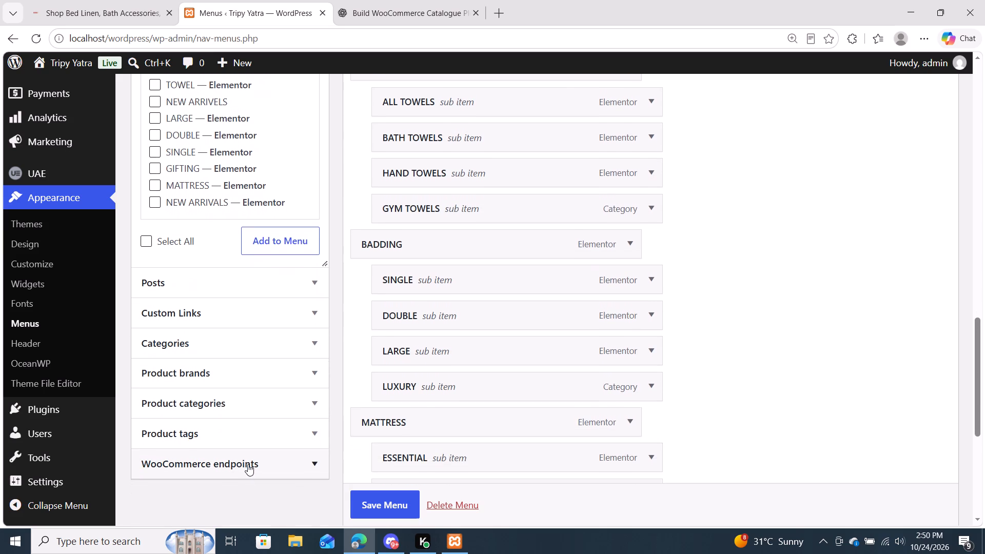
# Compare the product categories available for the menu with the items in the current menu structure.
pyautogui.click(250, 393)
pyautogui.scroll(1, 261, 238)
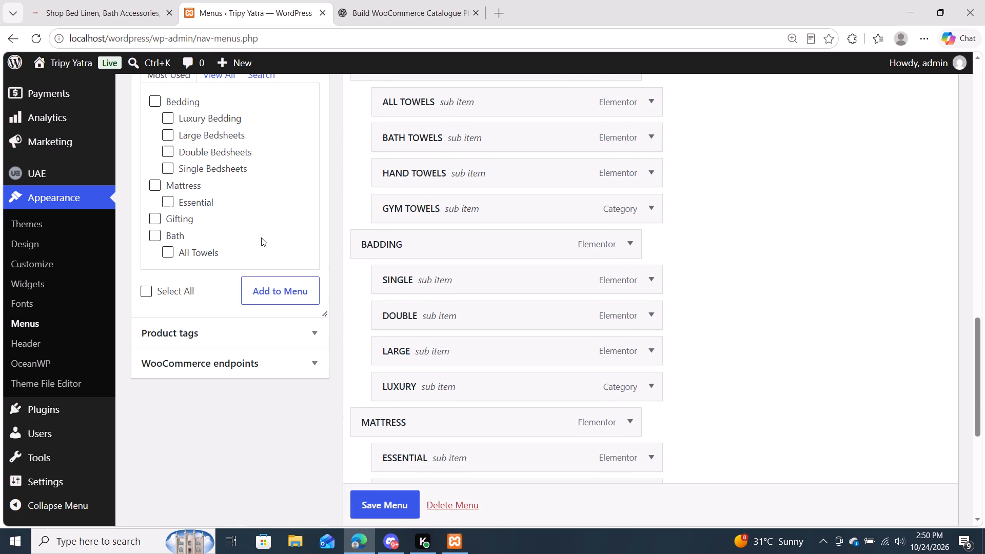
pyautogui.scroll(1, 261, 238)
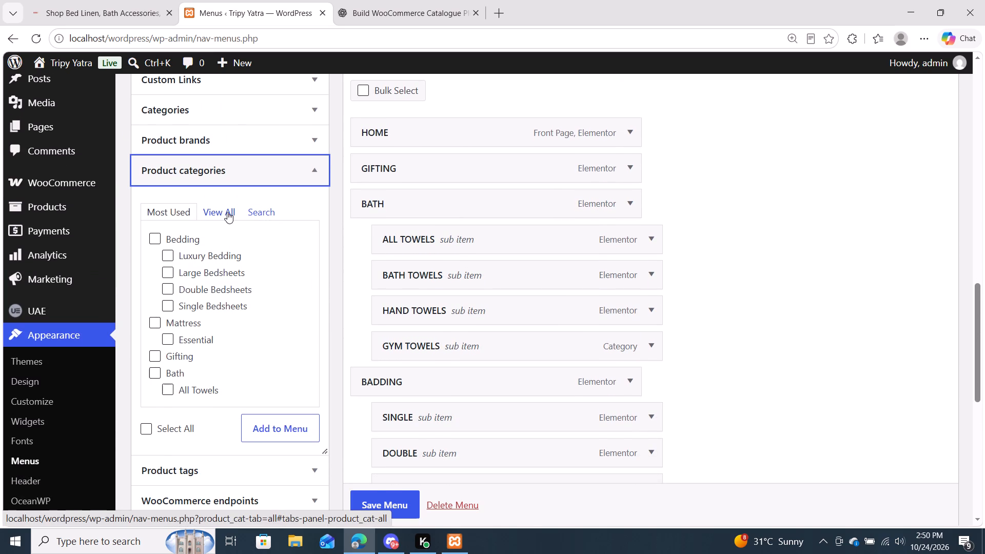
pyautogui.scroll(-1, 396, 254)
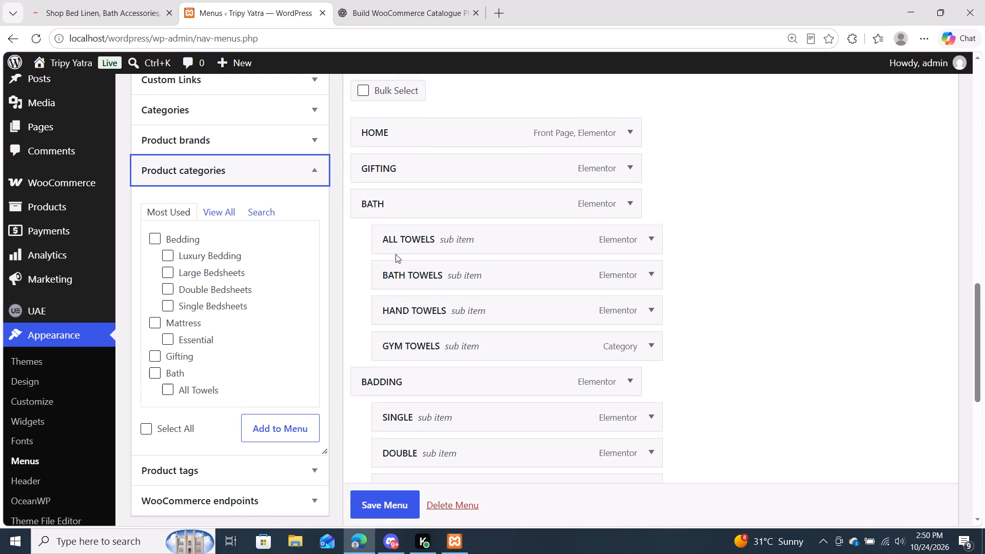
pyautogui.scroll(-1, 396, 254)
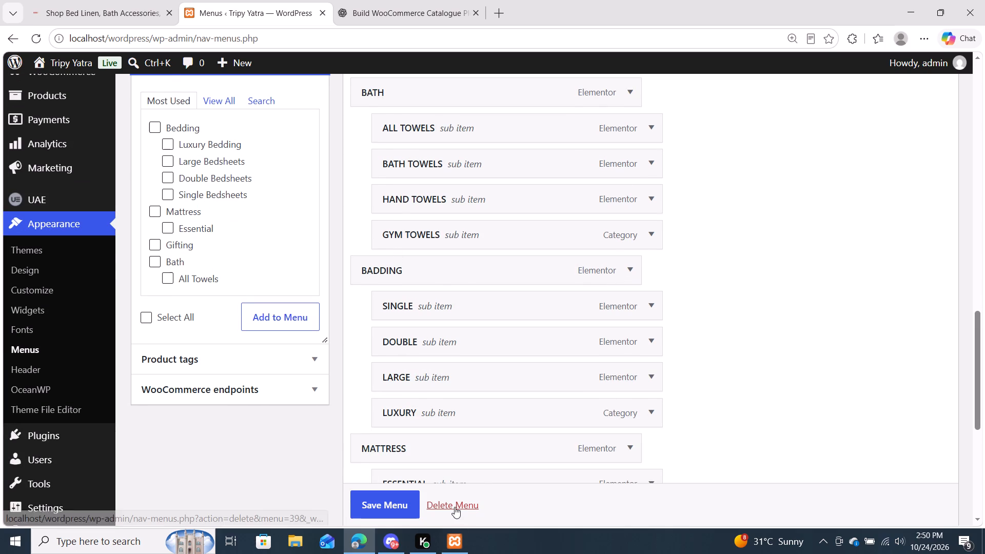
# Permanently delete the existing site navigation menu.
pyautogui.click(455, 507)
pyautogui.click(576, 143)
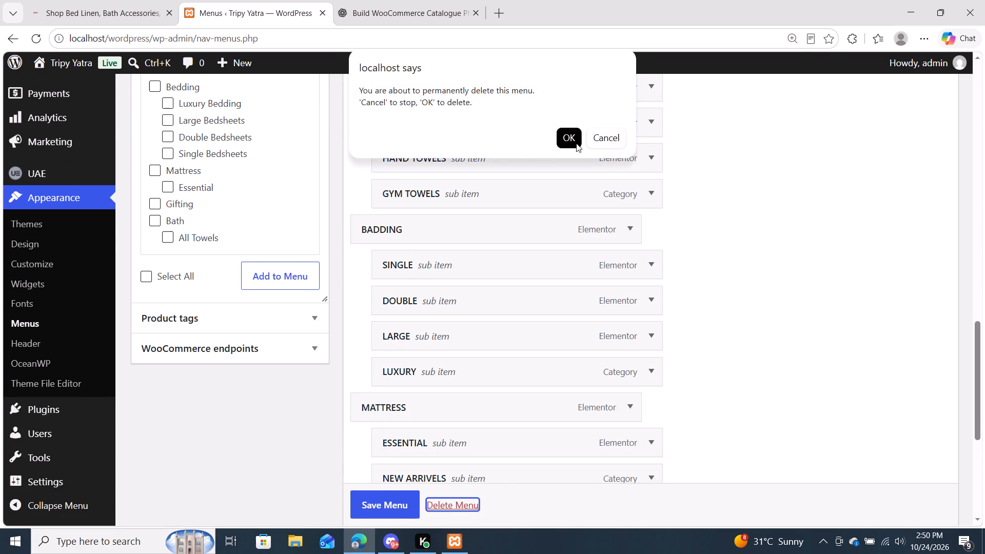
pyautogui.scroll(3, 261, 275)
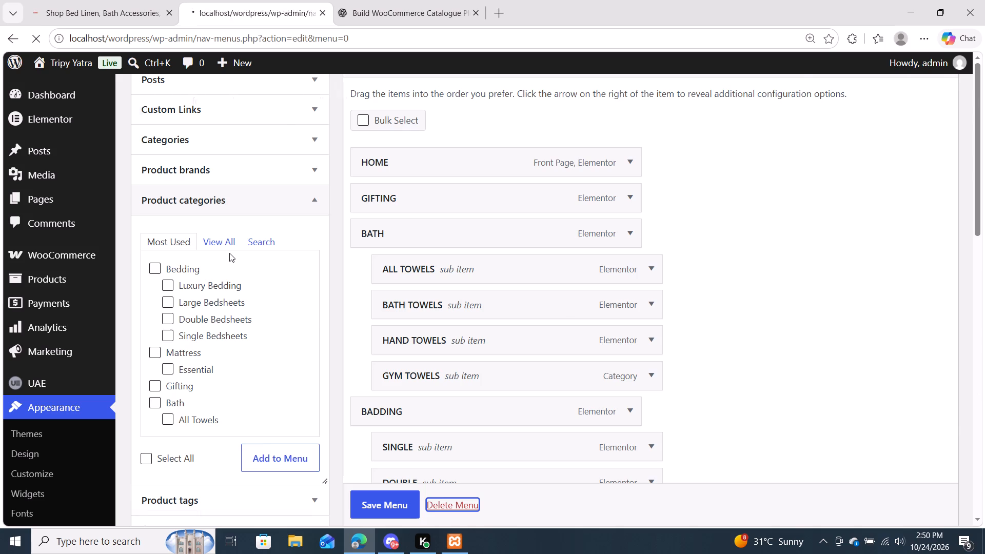
# Create a new menu named MAIN and assign it to the Main location.
pyautogui.scroll(-7, 231, 286)
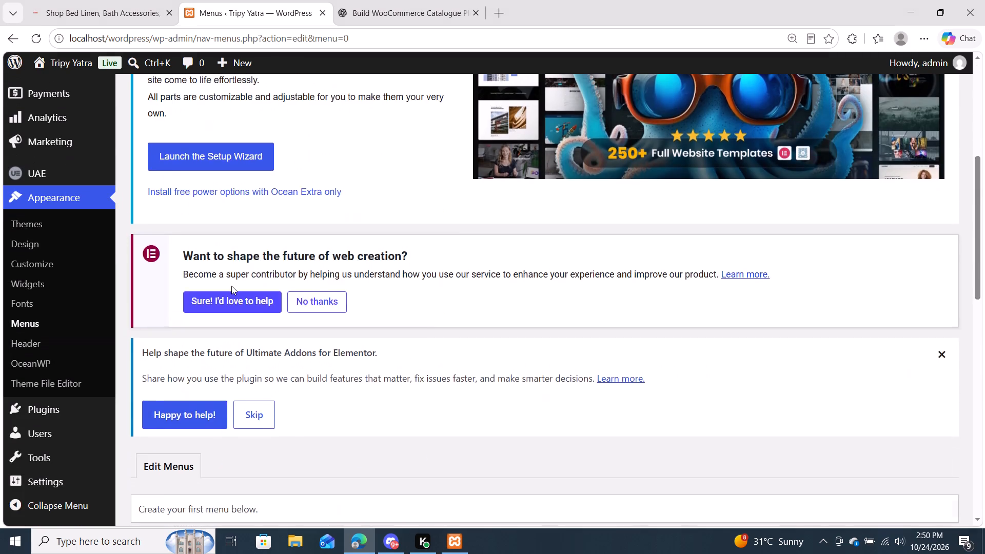
pyautogui.scroll(-6, 231, 286)
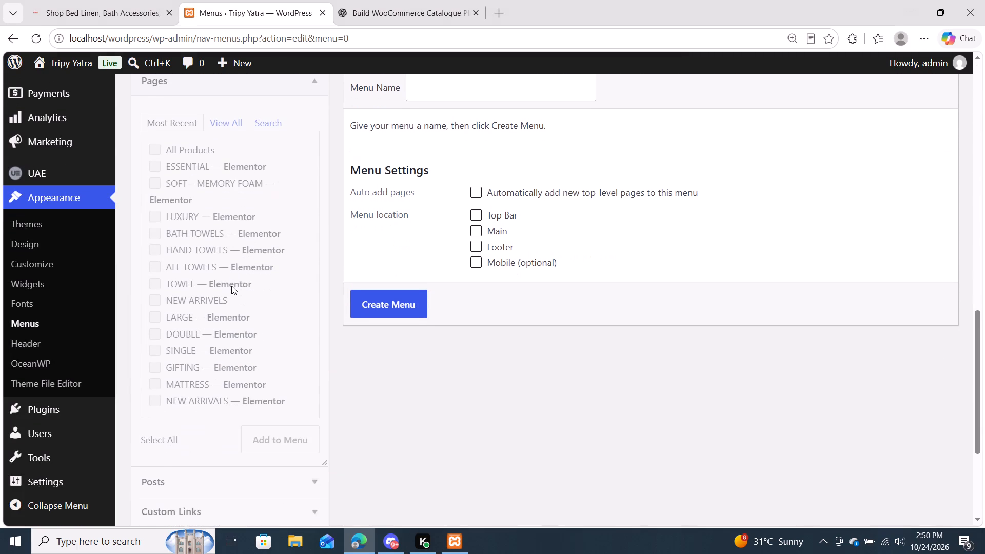
pyautogui.scroll(-1, 231, 286)
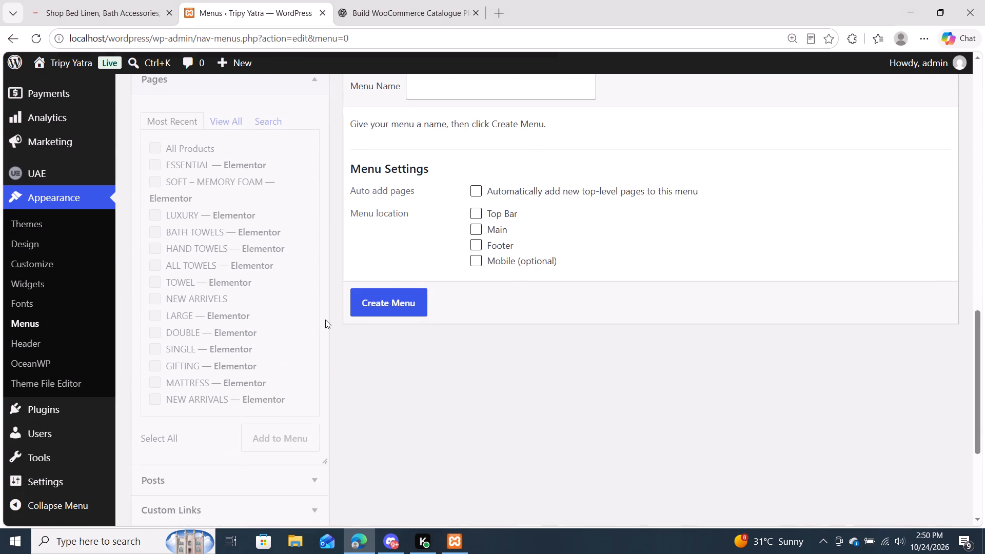
pyautogui.click(471, 224)
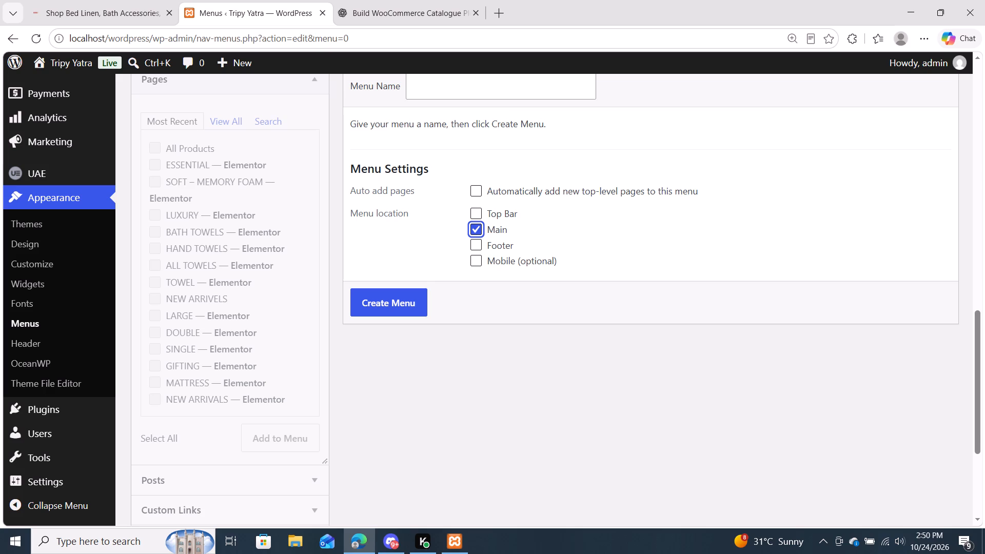
pyautogui.click(503, 102)
pyautogui.click(494, 92)
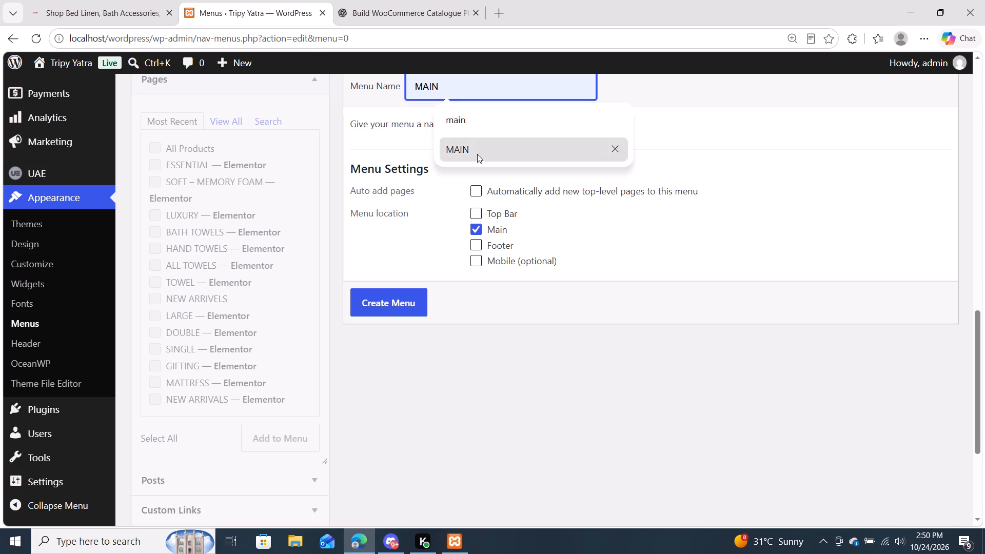
pyautogui.click(477, 154)
pyautogui.click(396, 290)
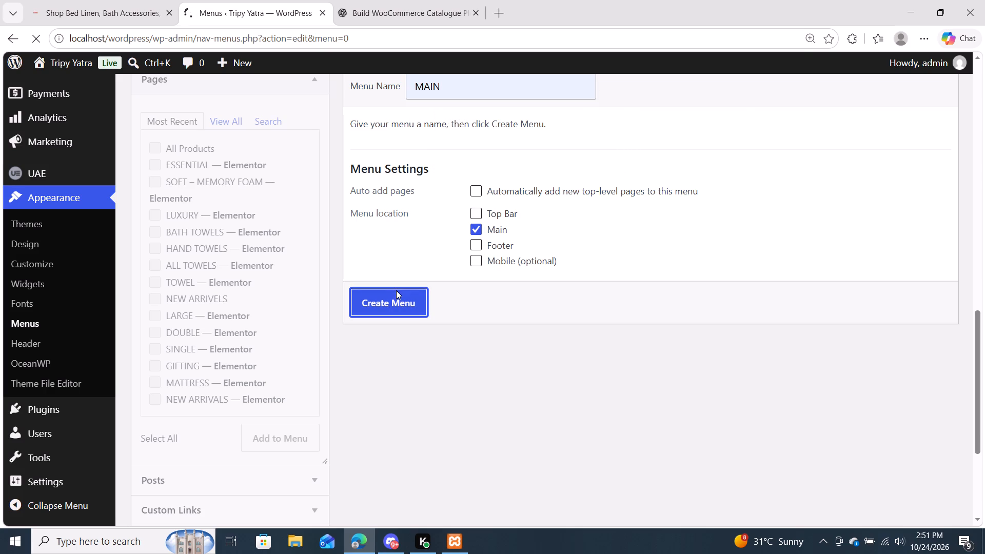
# Review the pages available to add to the empty MAIN menu, comparing the most recent and complete page lists.
pyautogui.scroll(-6, 370, 355)
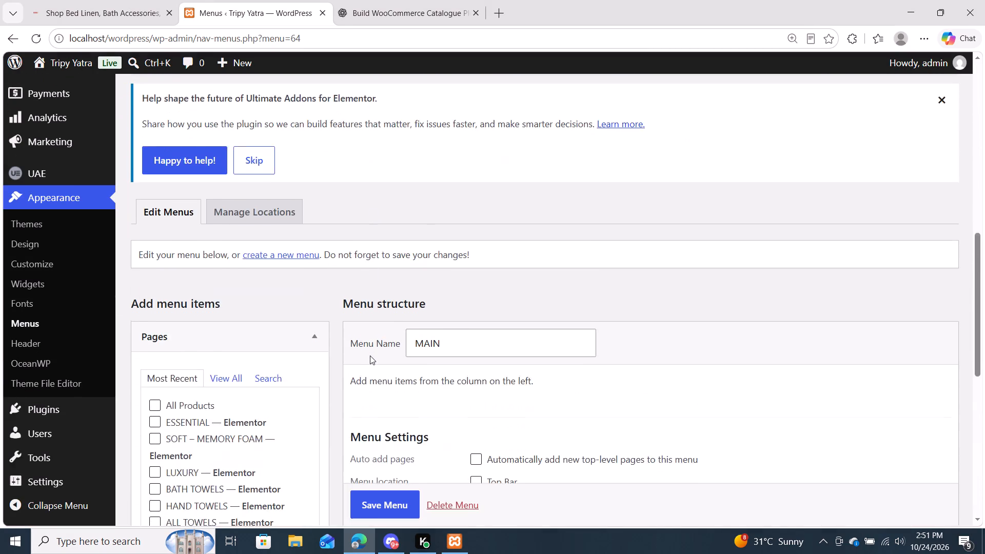
pyautogui.scroll(-3, 370, 355)
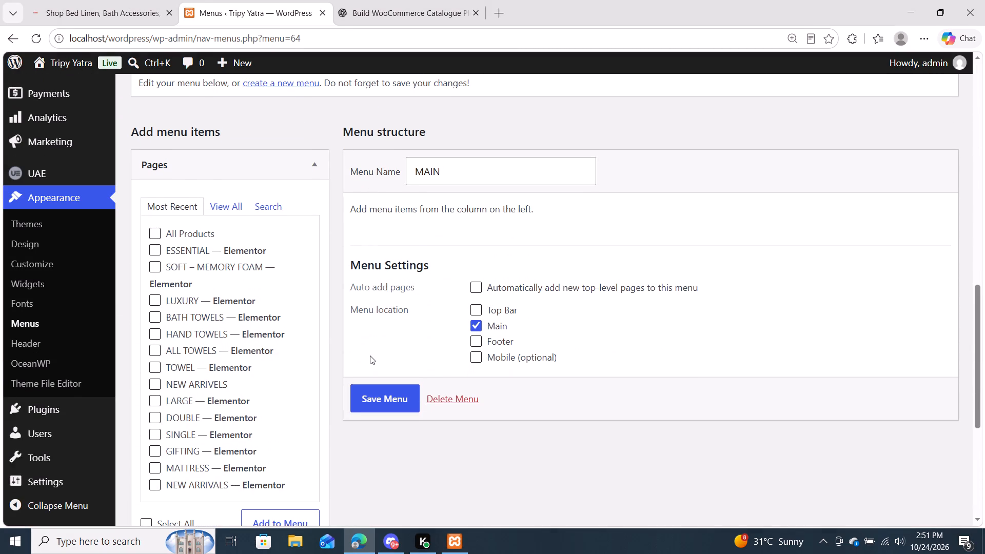
pyautogui.click(153, 231)
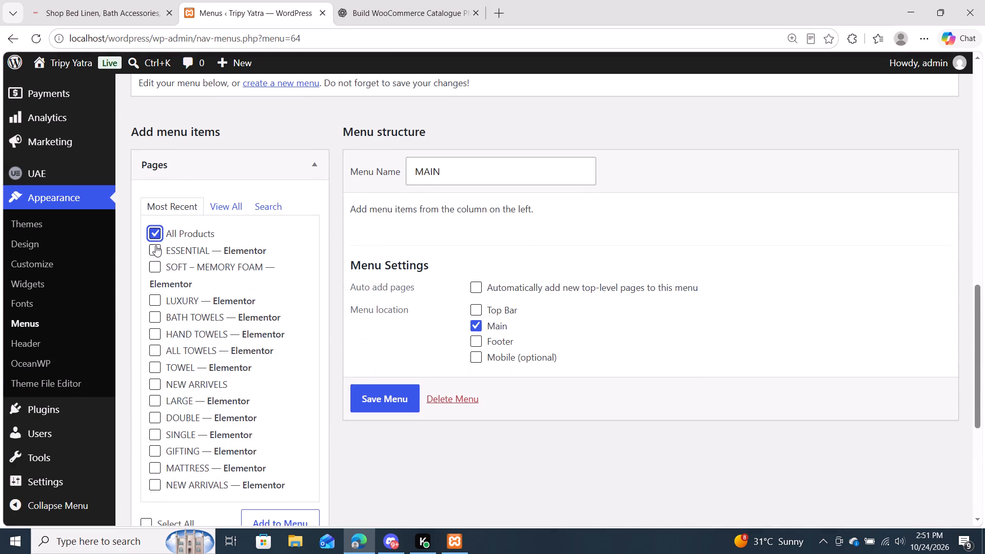
pyautogui.click(155, 246)
pyautogui.click(154, 245)
pyautogui.click(224, 208)
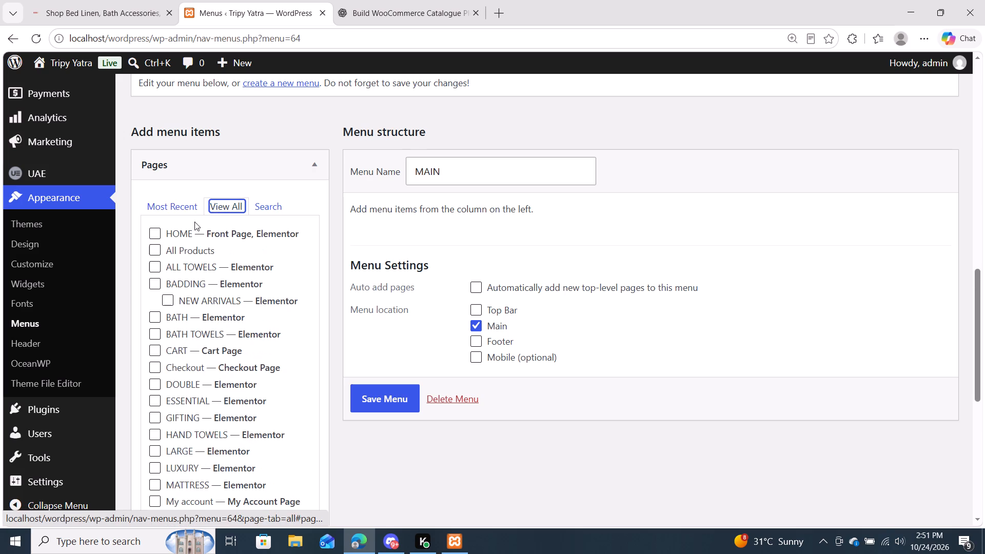
pyautogui.click(176, 205)
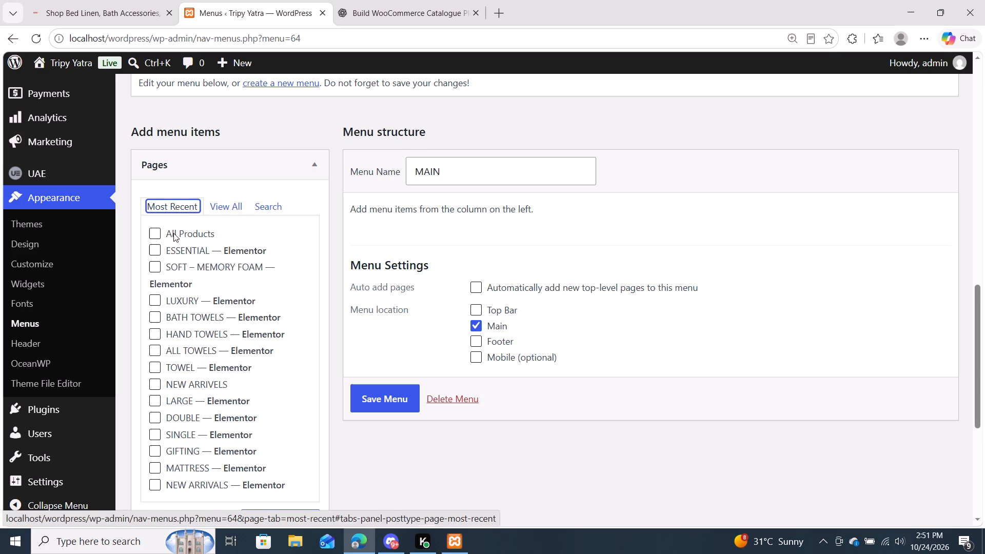
pyautogui.click(220, 211)
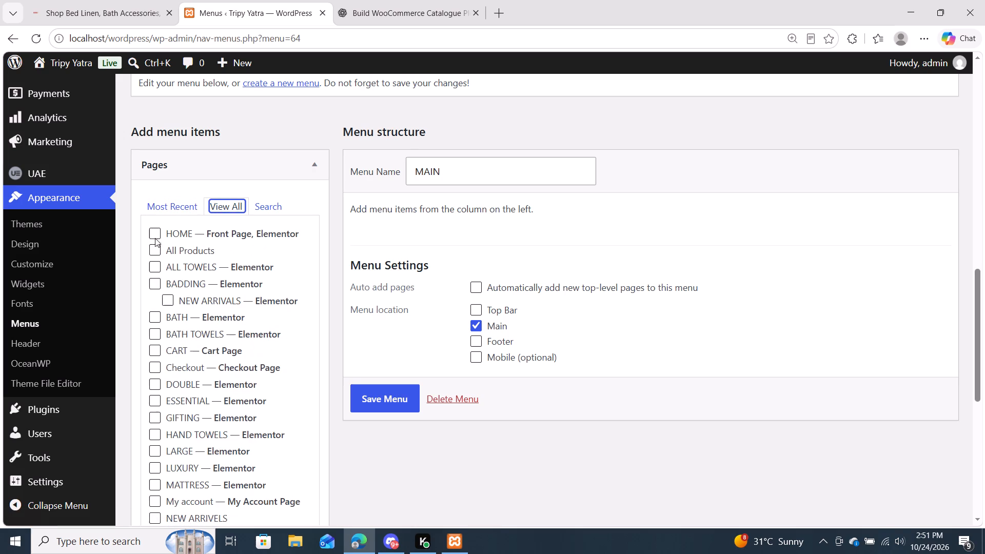
pyautogui.click(155, 232)
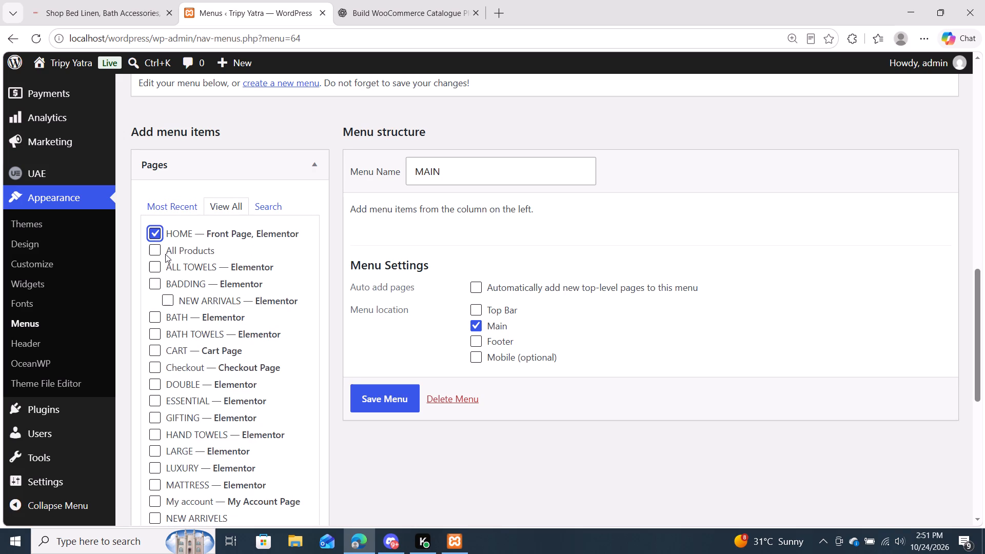
pyautogui.click(159, 251)
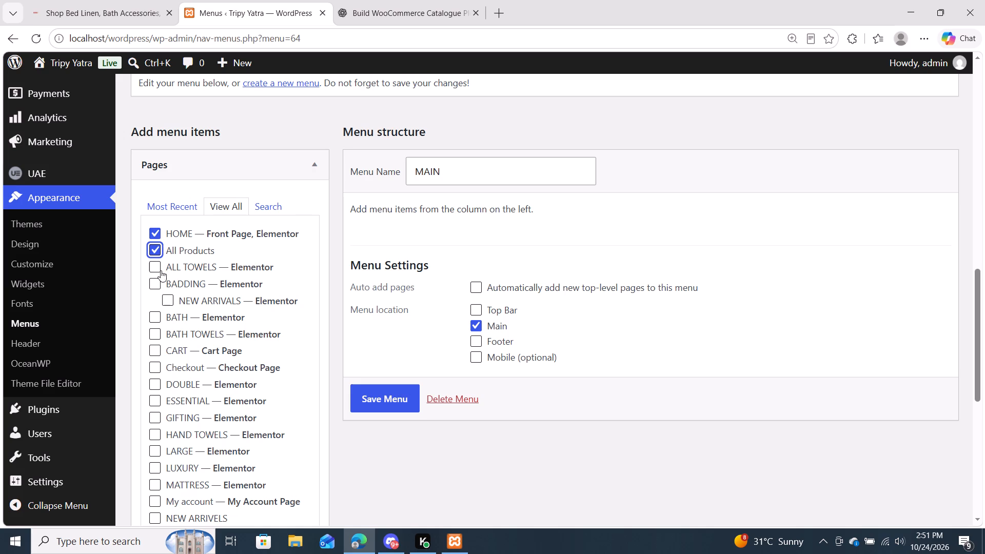
pyautogui.click(155, 246)
pyautogui.click(171, 170)
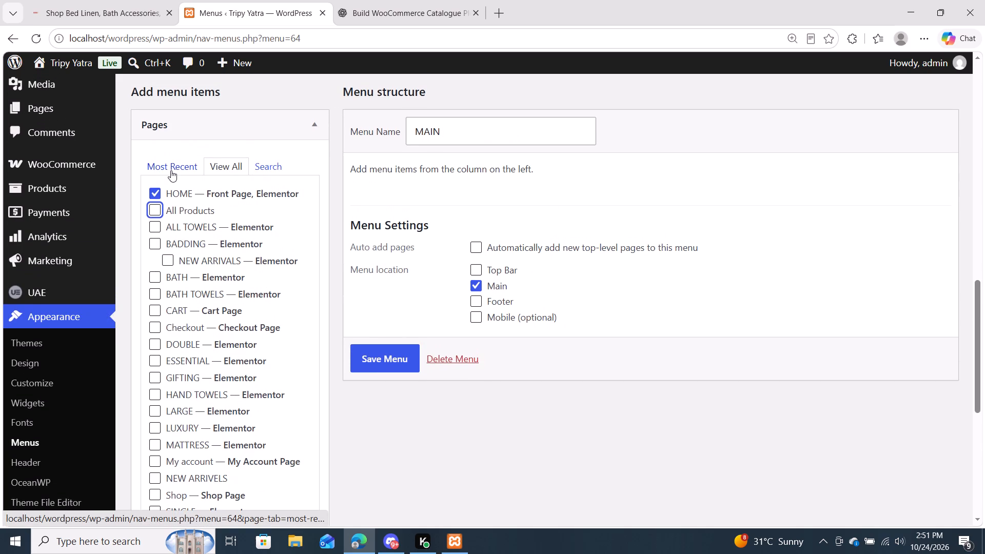
pyautogui.scroll(-1, 186, 239)
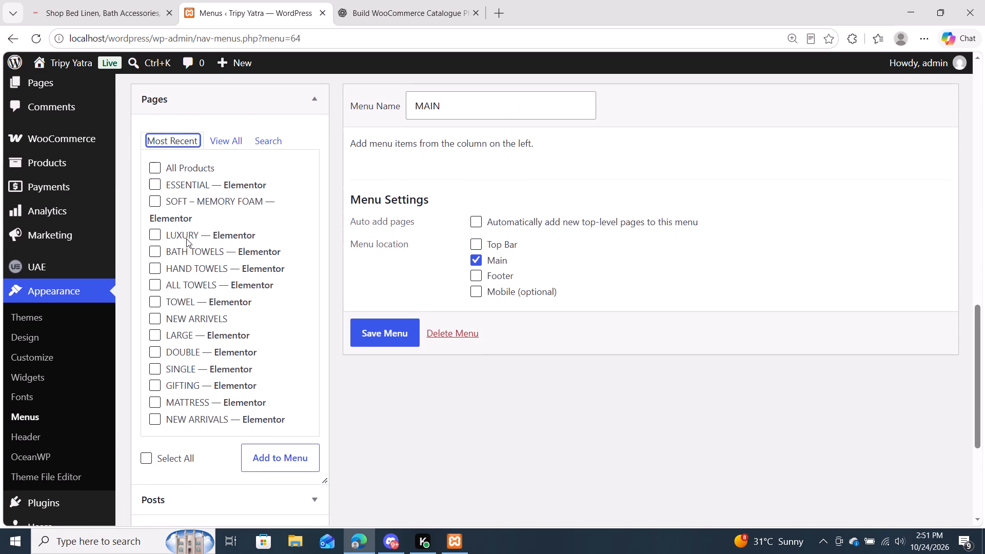
pyautogui.scroll(-1, 186, 239)
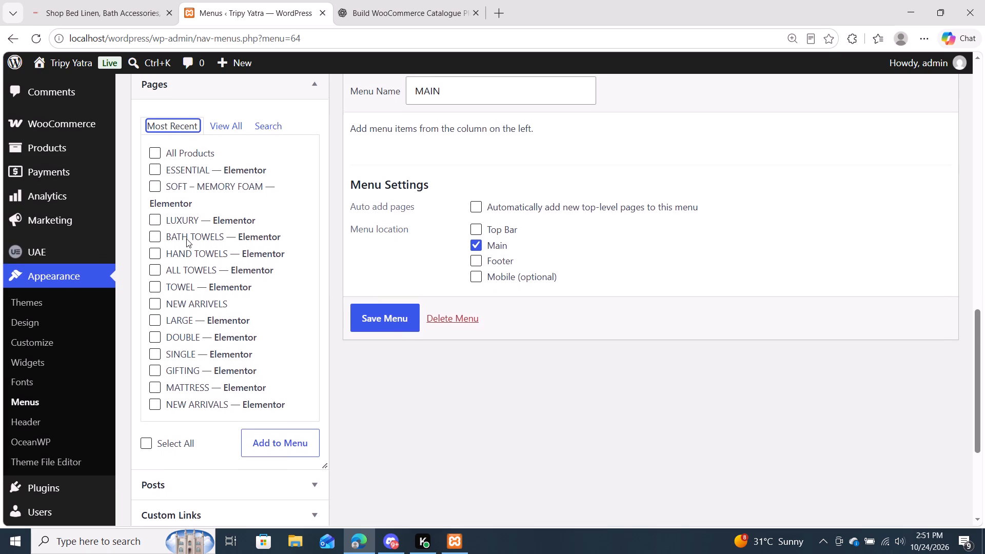
pyautogui.scroll(1, 186, 239)
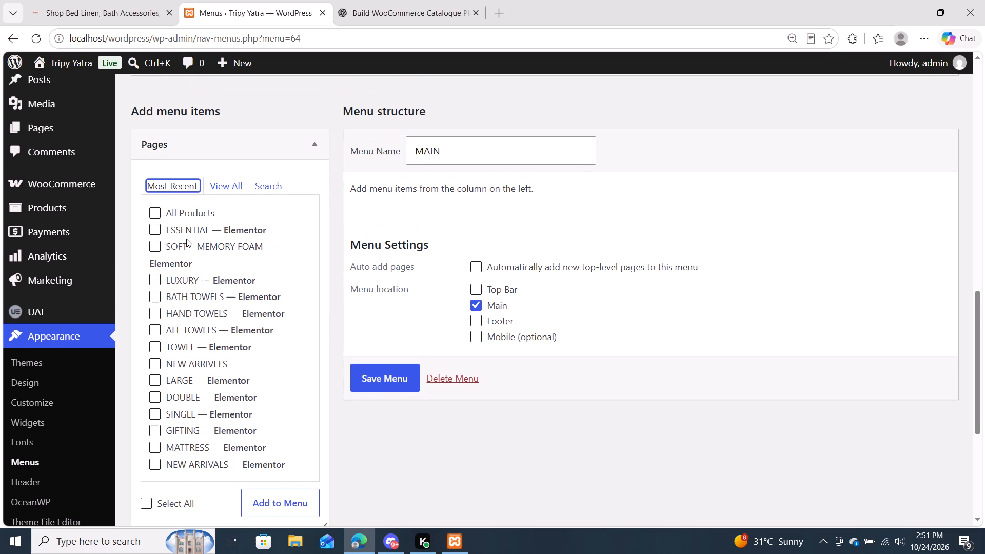
pyautogui.scroll(-1, 186, 239)
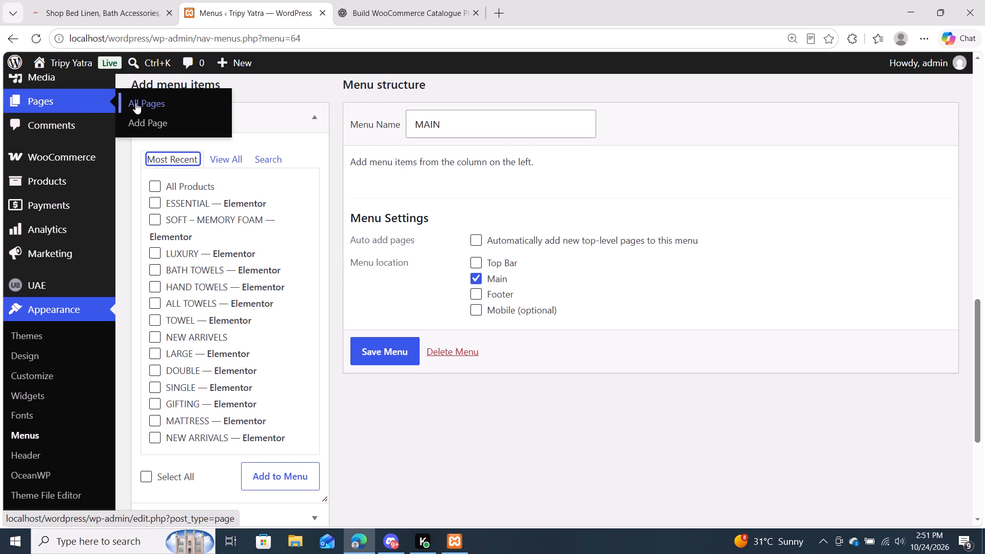
# Move the ALL TOWELS, NEW ARRIVALS, BATH TOWELS, DOUBLE, ESSENTIAL, HAND TOWELS, LARGE, LUXURY, MATTRESS and NEW ARRIVELS pages to the Trash.
pyautogui.click(135, 103)
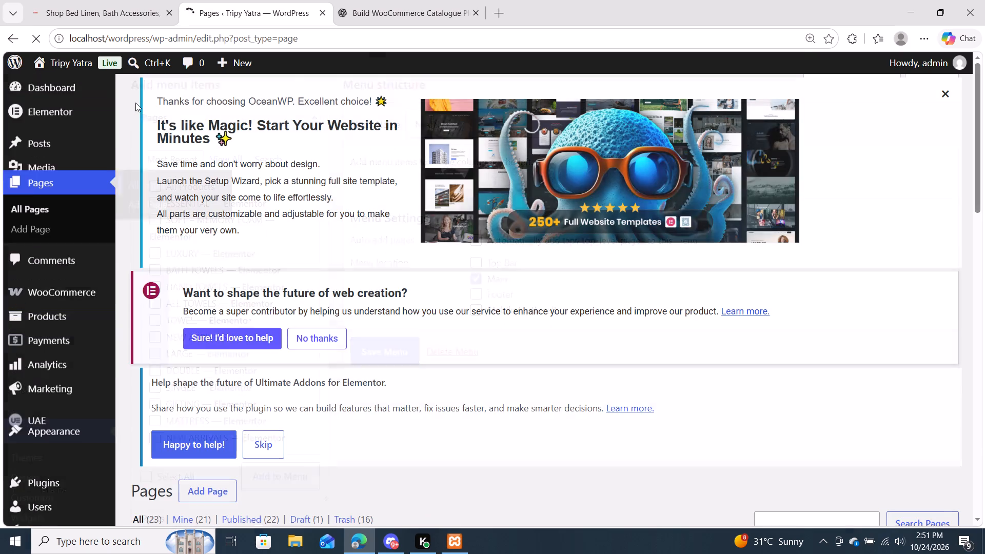
pyautogui.scroll(-2, 135, 103)
pyautogui.scroll(-3, 248, 226)
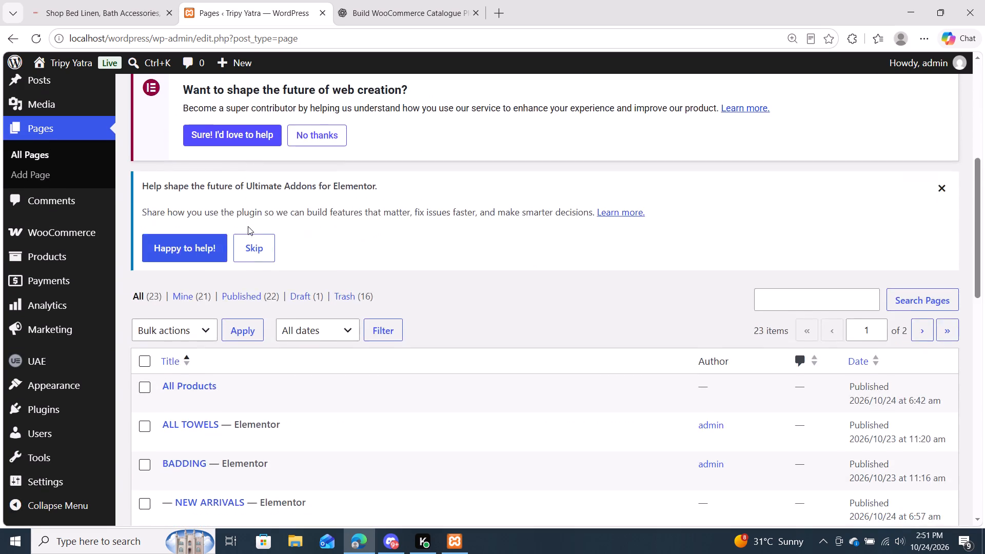
pyautogui.scroll(-3, 248, 226)
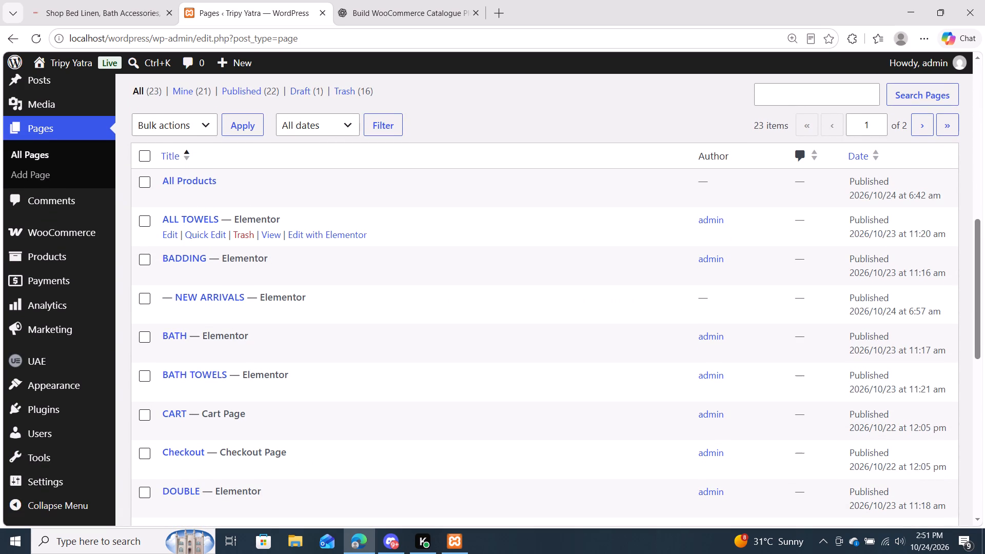
pyautogui.click(143, 224)
pyautogui.click(176, 112)
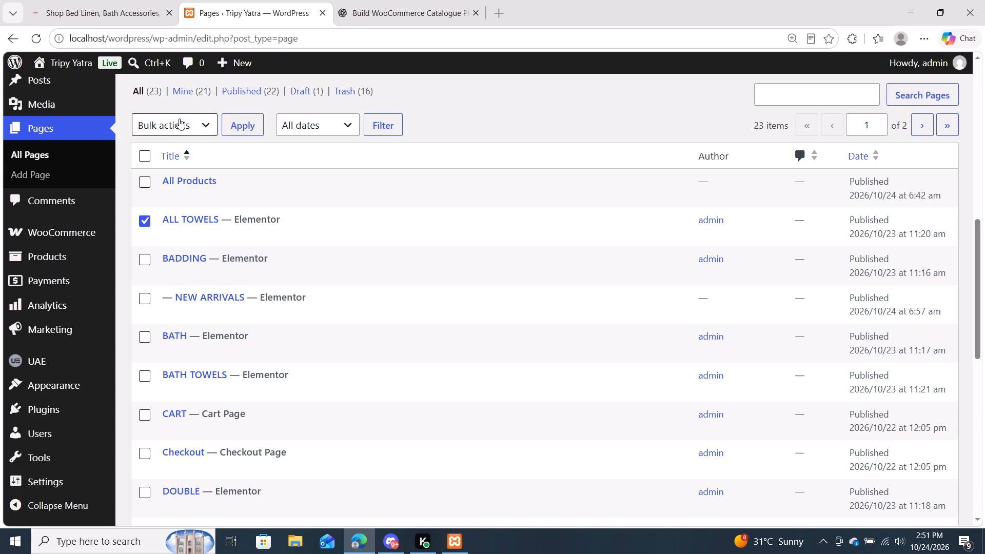
pyautogui.click(179, 120)
pyautogui.click(182, 183)
pyautogui.scroll(-1, 182, 183)
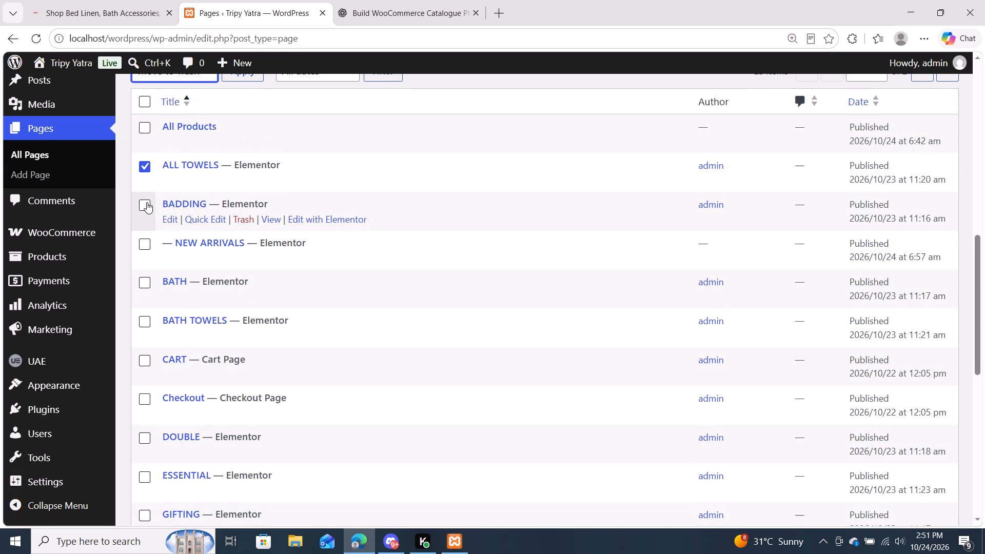
pyautogui.click(145, 246)
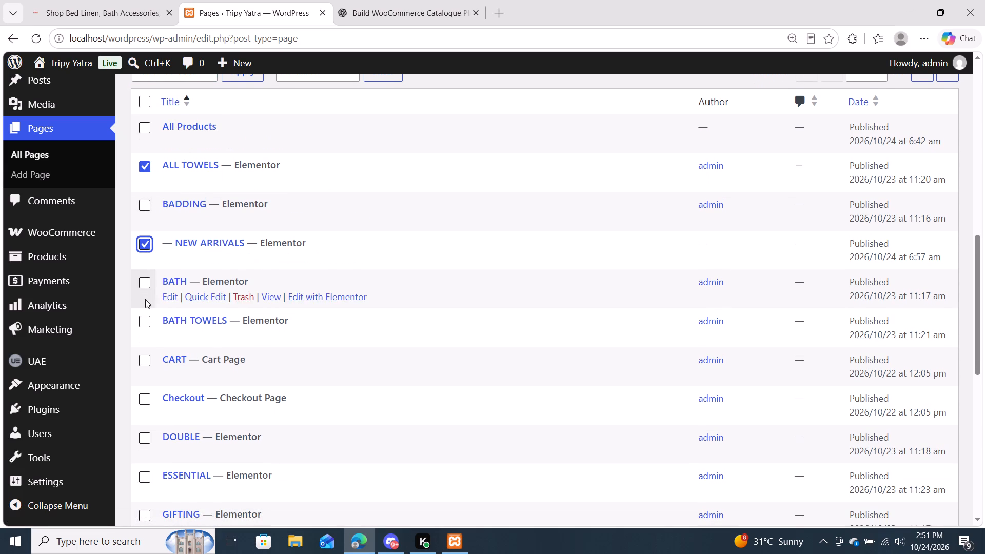
pyautogui.click(144, 321)
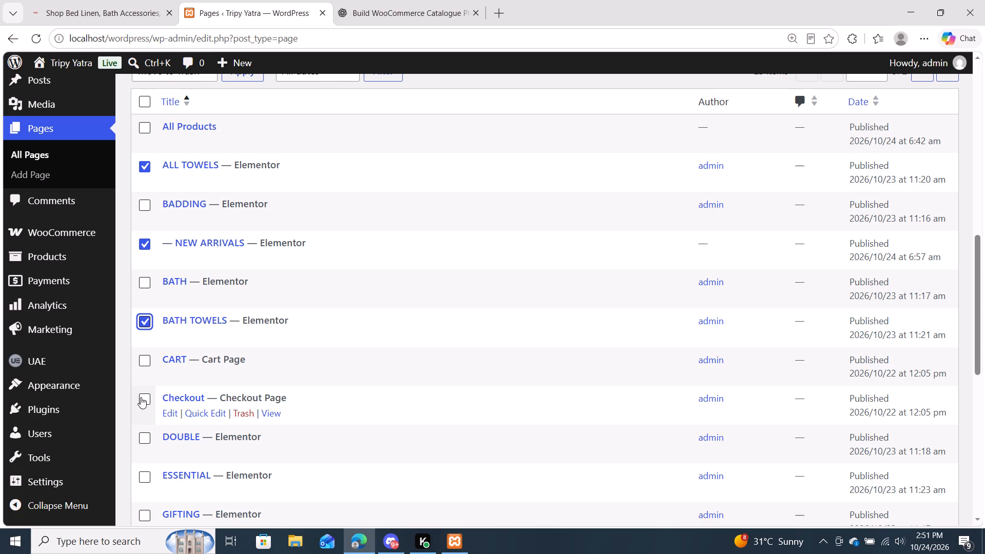
pyautogui.scroll(-2, 141, 404)
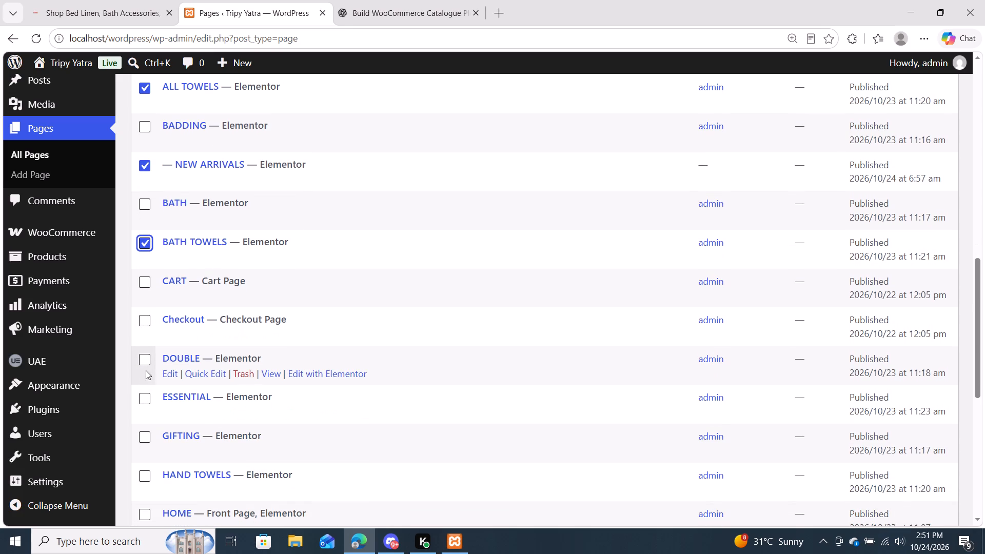
pyautogui.click(146, 363)
pyautogui.click(145, 397)
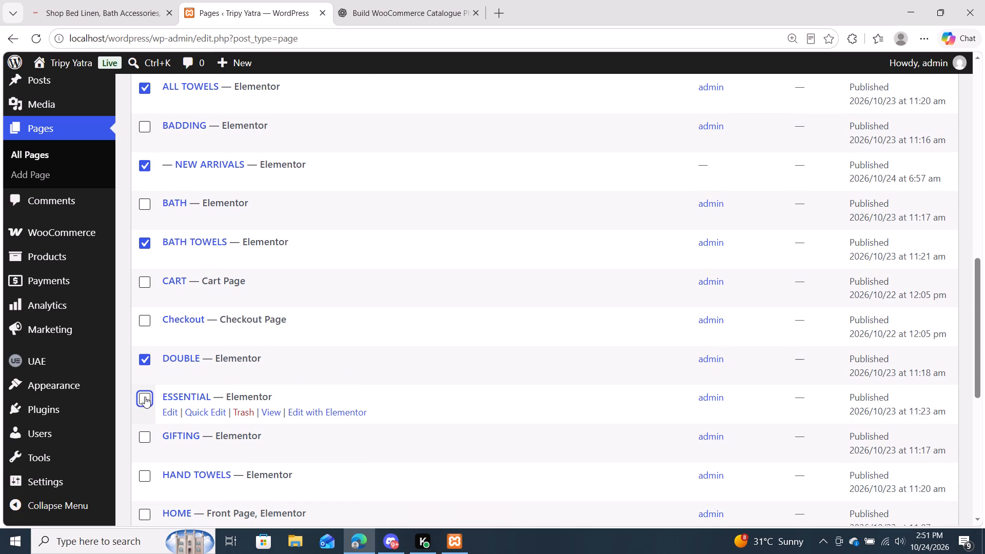
pyautogui.scroll(-1, 148, 480)
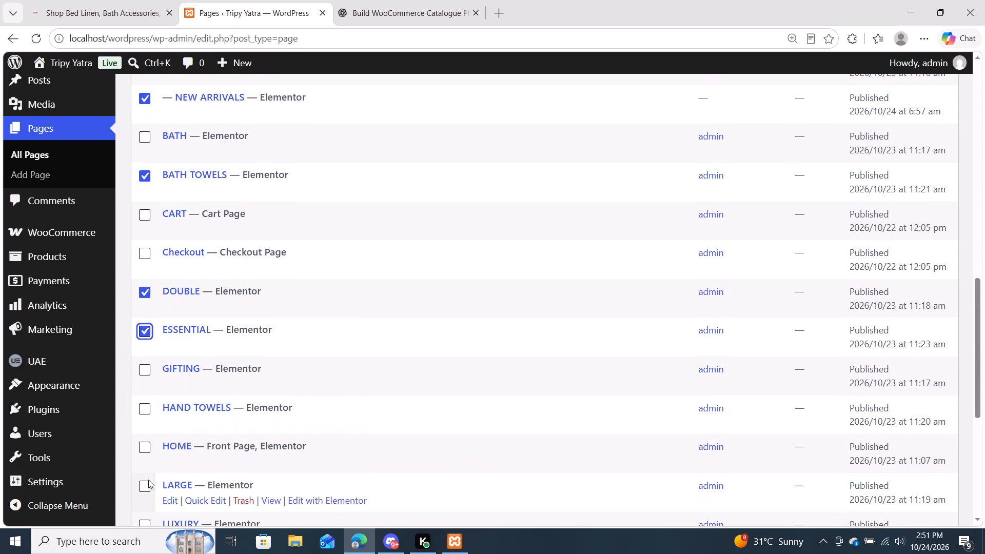
pyautogui.click(146, 408)
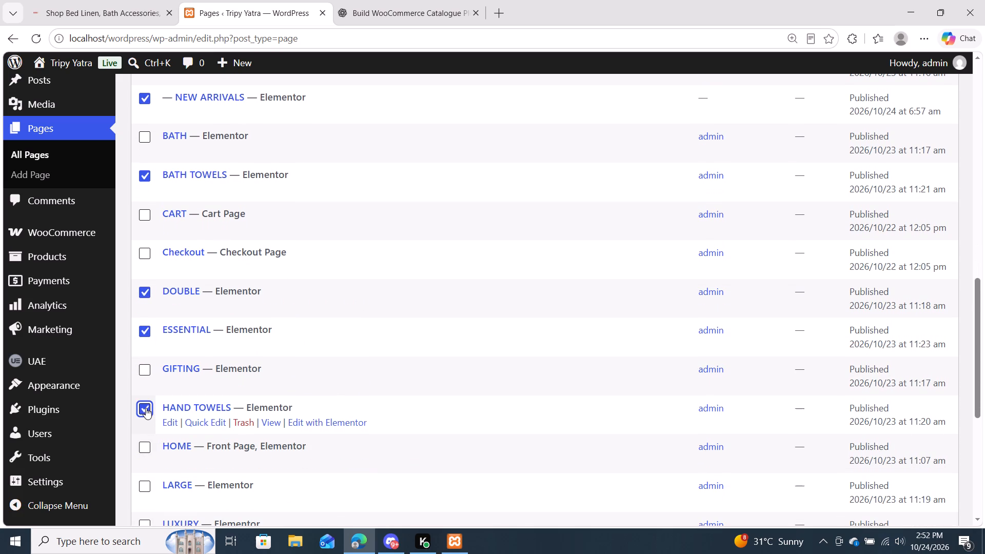
pyautogui.scroll(-1, 142, 446)
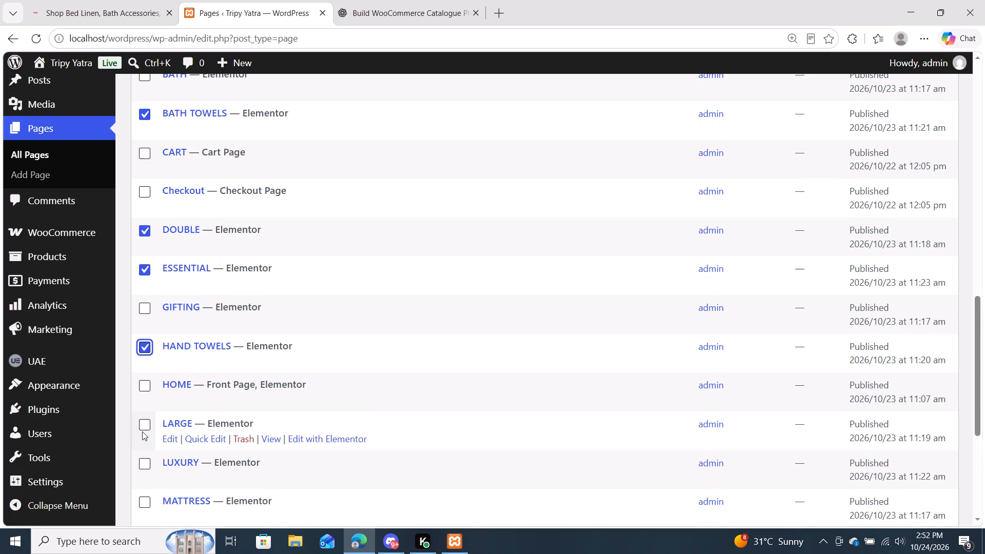
pyautogui.click(142, 428)
pyautogui.click(142, 456)
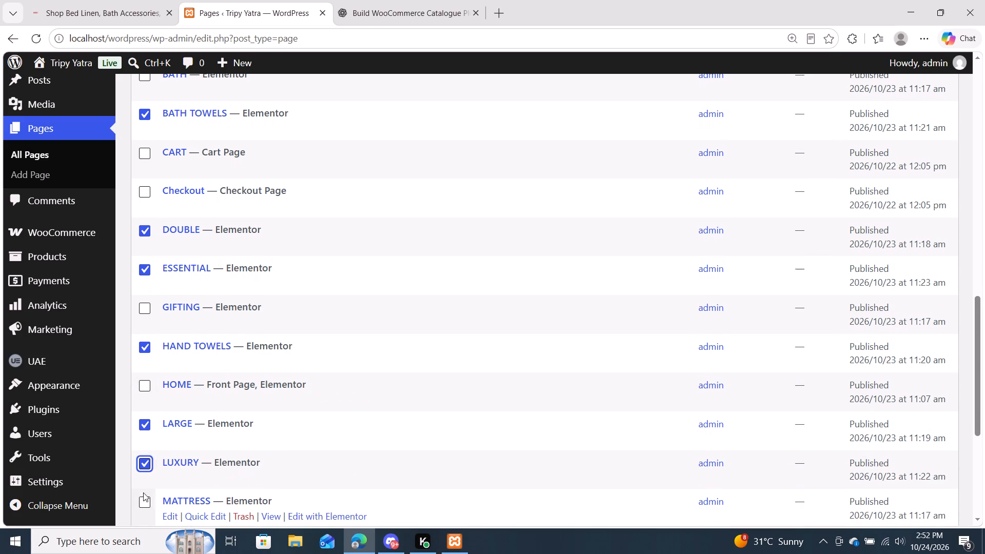
pyautogui.click(146, 500)
pyautogui.scroll(-3, 146, 500)
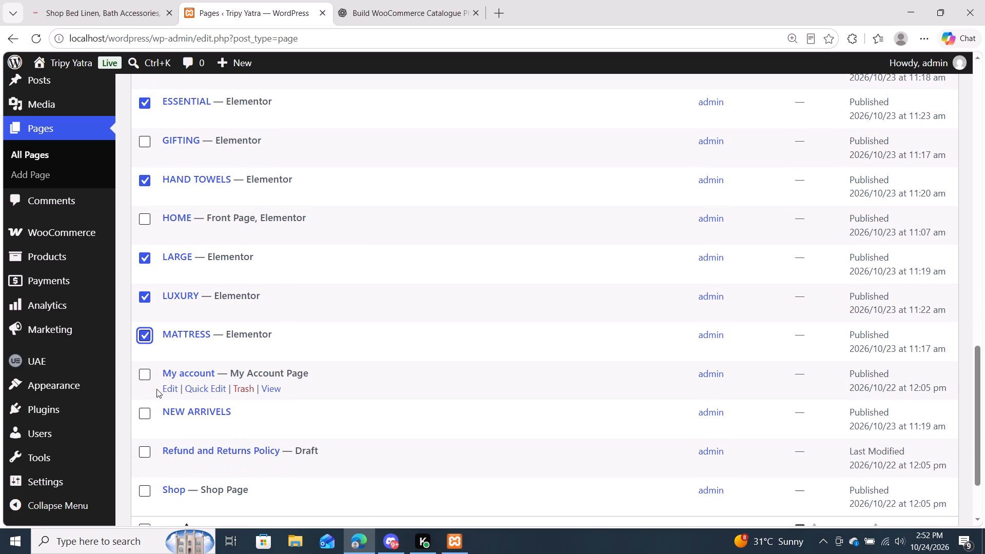
pyautogui.click(155, 419)
pyautogui.scroll(-1, 155, 419)
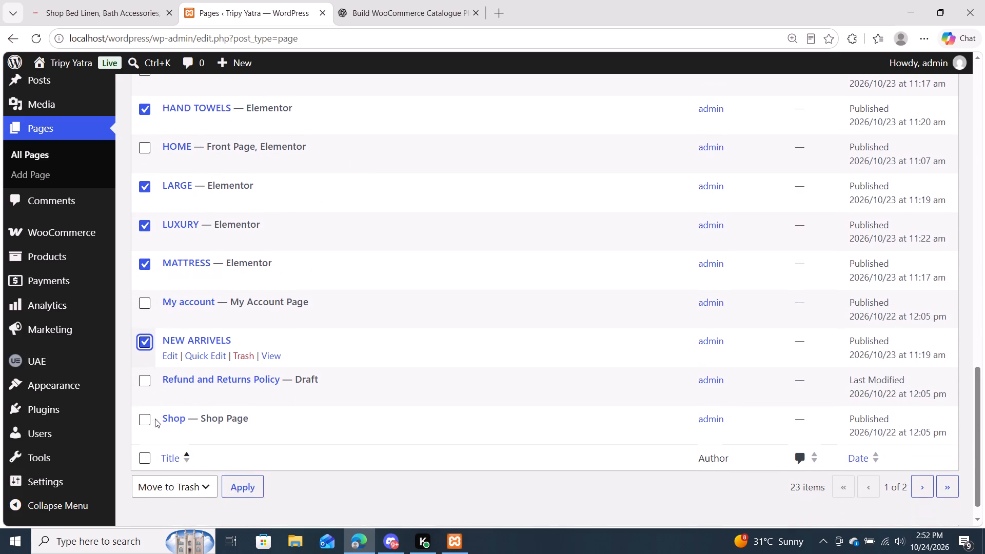
pyautogui.scroll(-1, 155, 419)
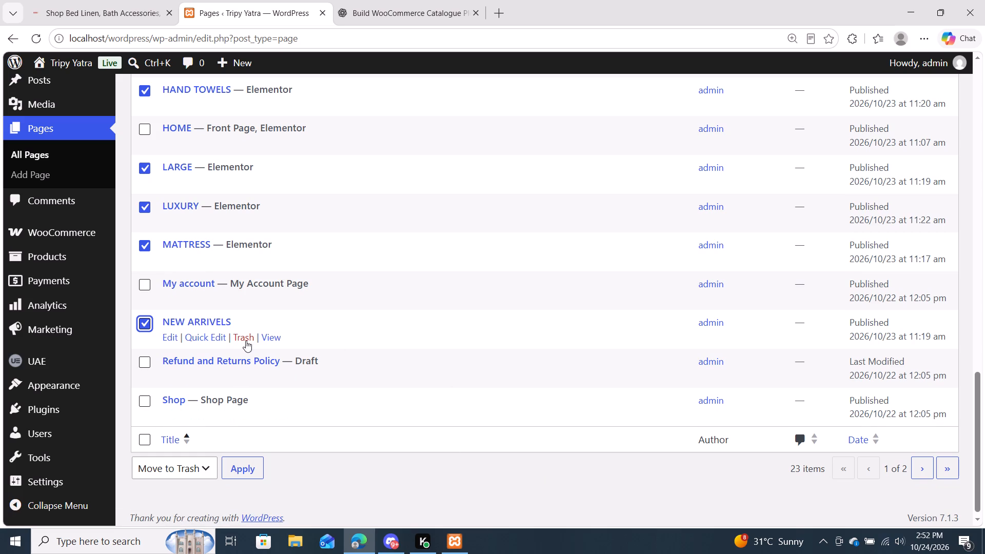
pyautogui.click(222, 474)
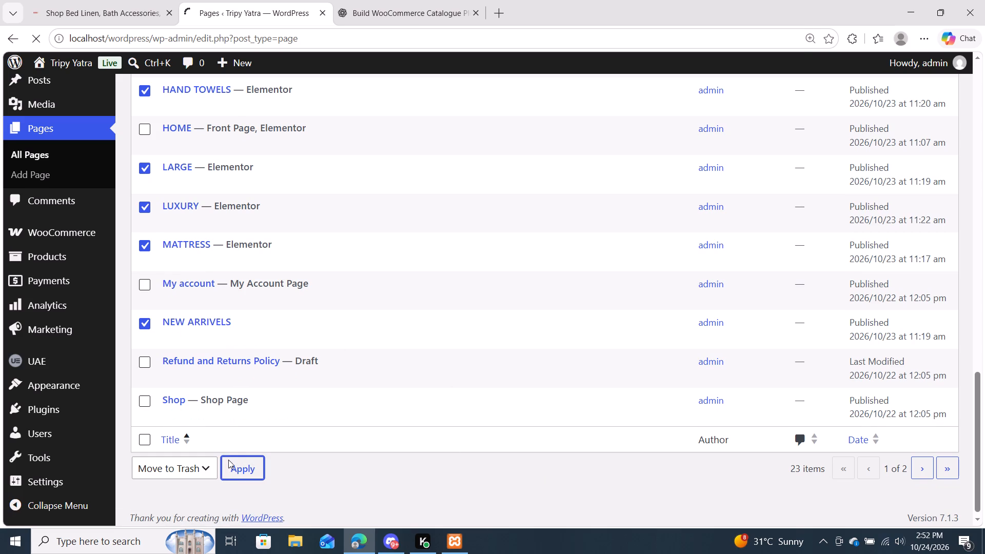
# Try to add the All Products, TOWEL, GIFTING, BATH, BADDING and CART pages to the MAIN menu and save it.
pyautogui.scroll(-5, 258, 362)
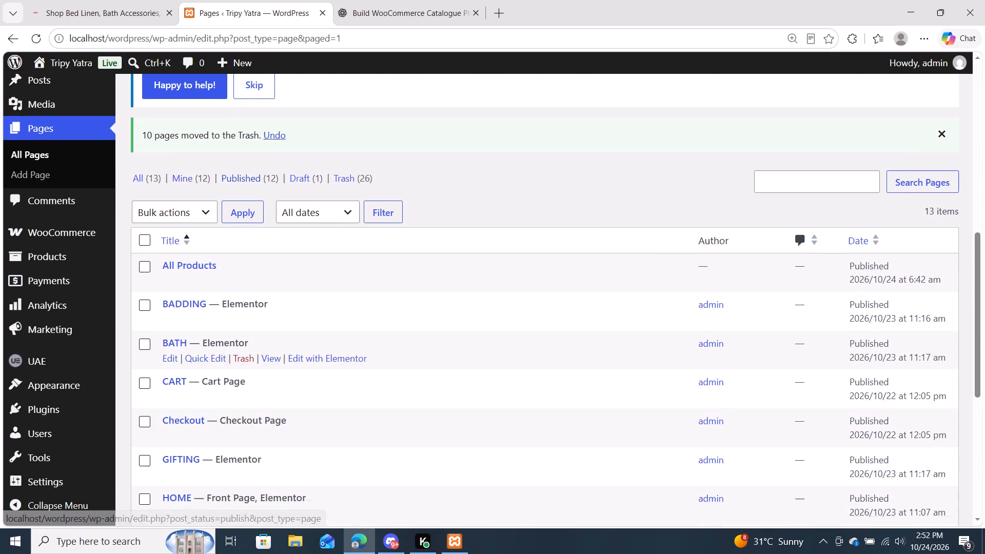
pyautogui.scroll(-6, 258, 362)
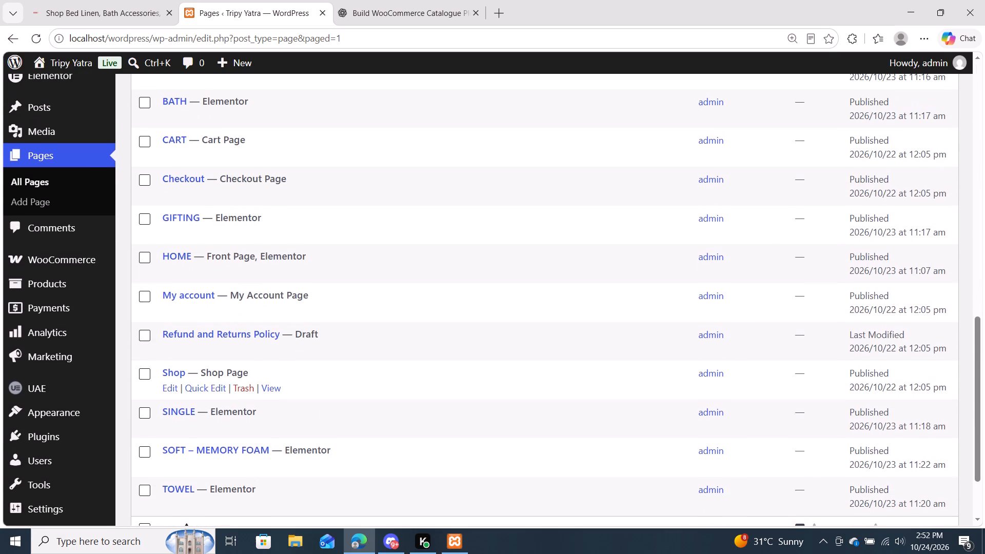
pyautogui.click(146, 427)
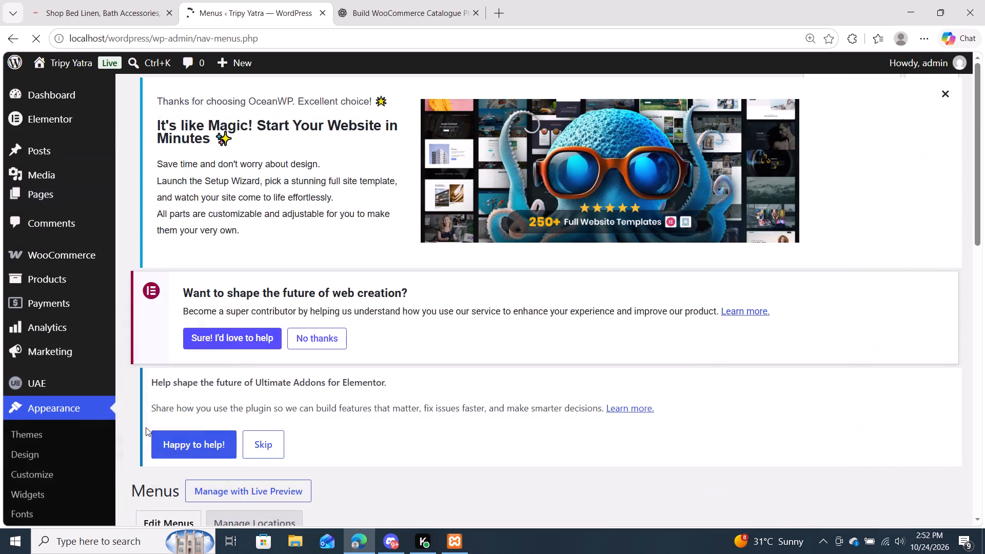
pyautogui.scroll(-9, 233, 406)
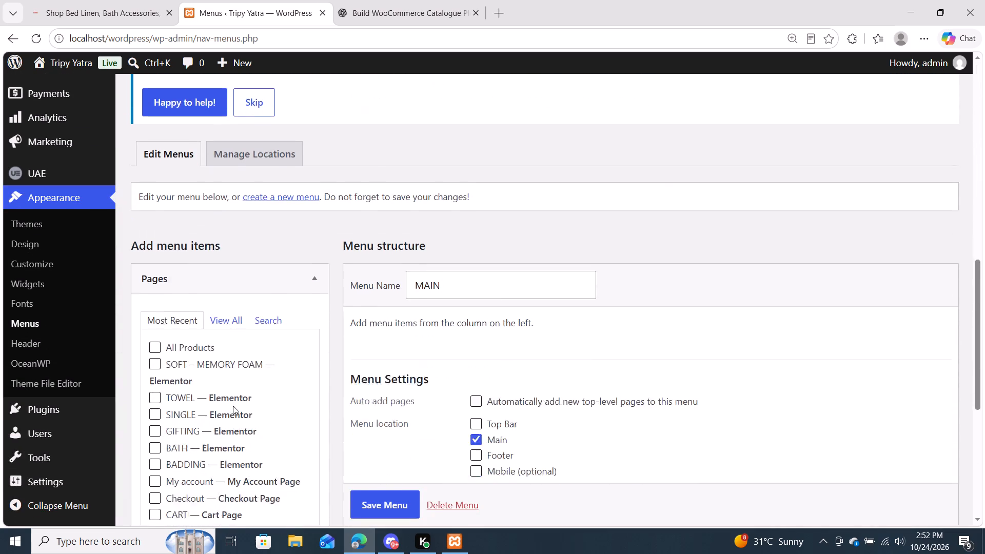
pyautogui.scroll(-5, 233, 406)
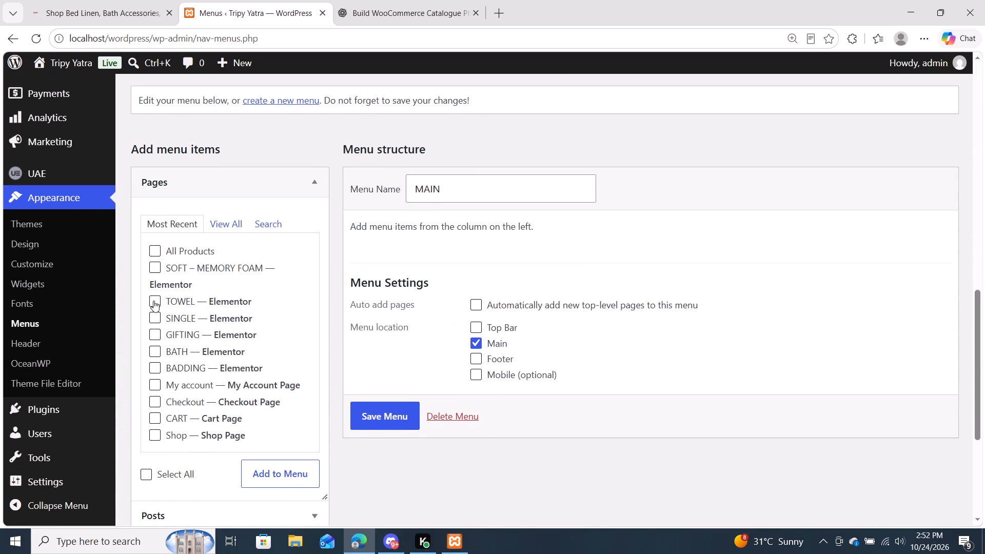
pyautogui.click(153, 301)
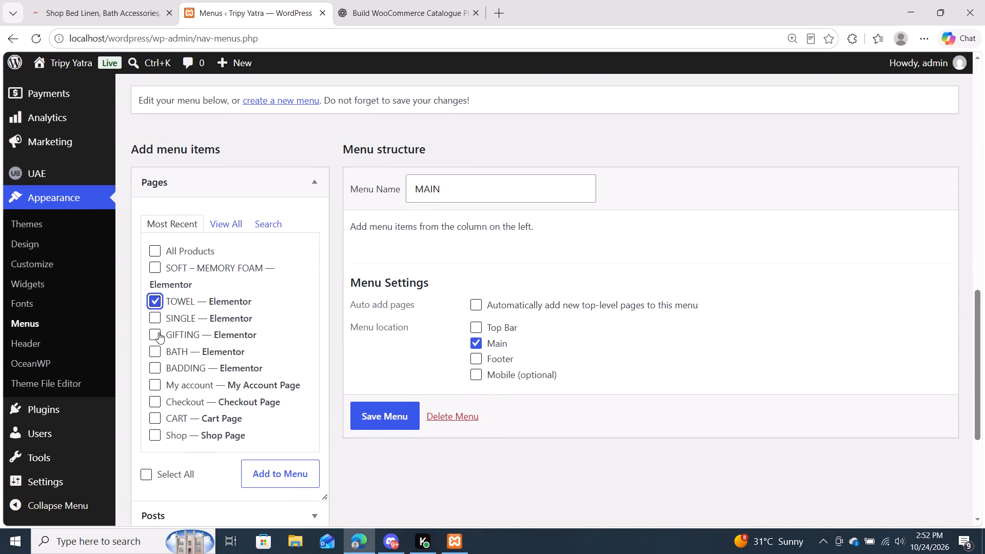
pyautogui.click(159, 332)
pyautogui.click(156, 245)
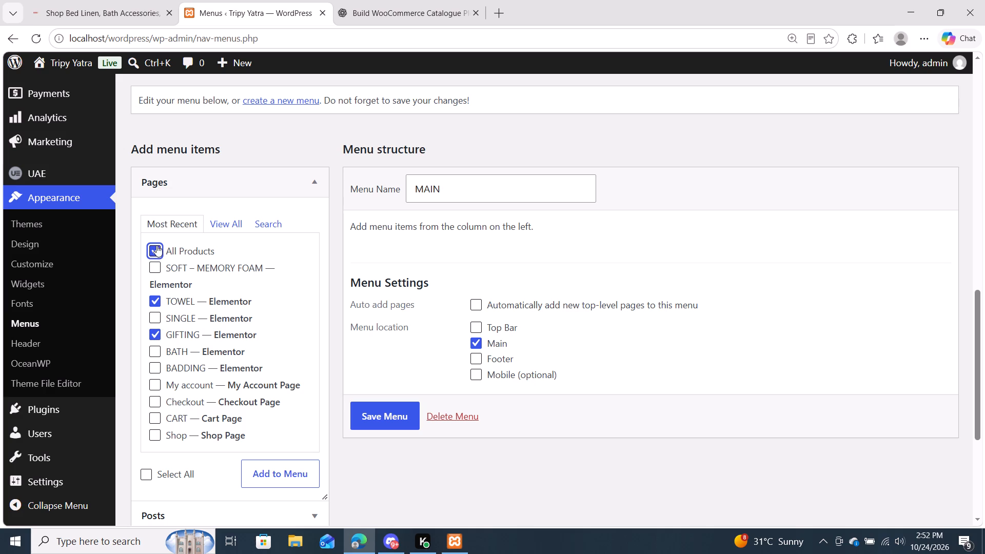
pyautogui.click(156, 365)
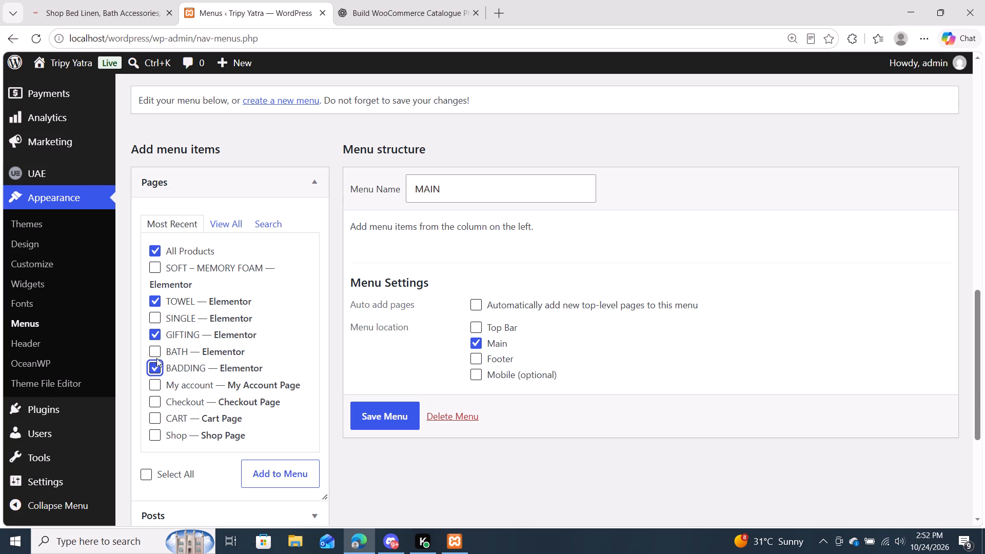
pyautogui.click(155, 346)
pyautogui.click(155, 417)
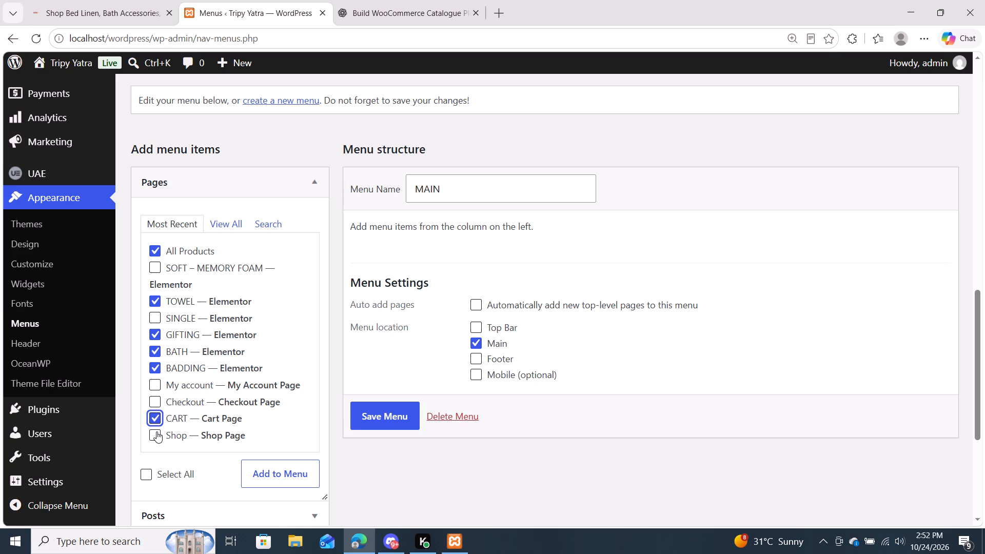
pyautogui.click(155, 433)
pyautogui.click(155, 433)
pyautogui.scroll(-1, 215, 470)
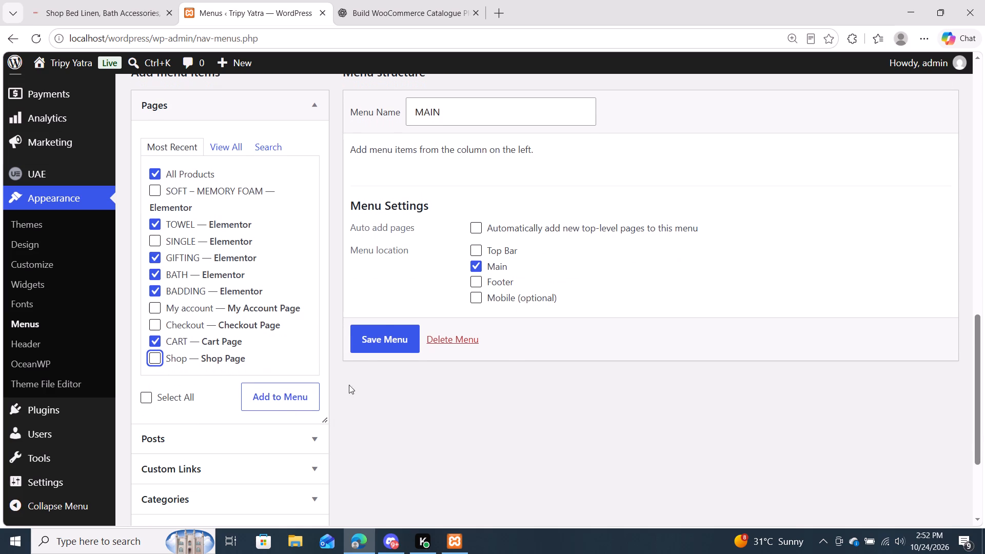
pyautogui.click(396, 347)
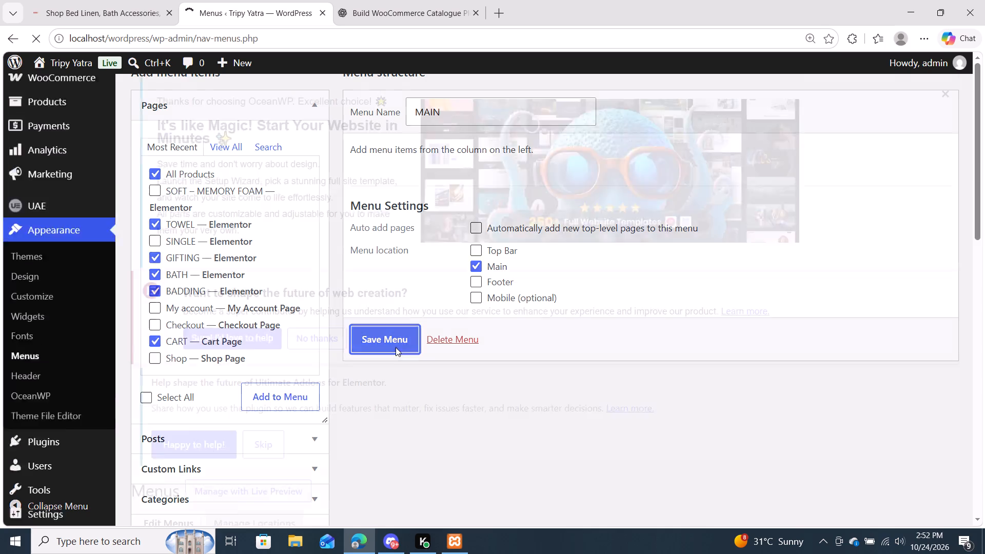
# Check the saved MAIN menu's structure for the chosen pages, reloading the menu editor to look again.
pyautogui.scroll(-8, 396, 347)
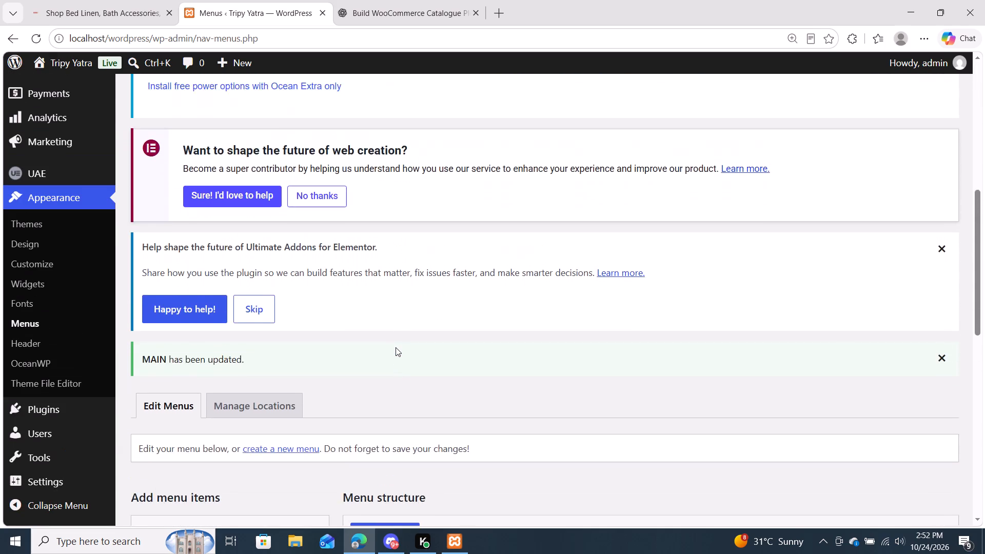
pyautogui.scroll(-6, 396, 347)
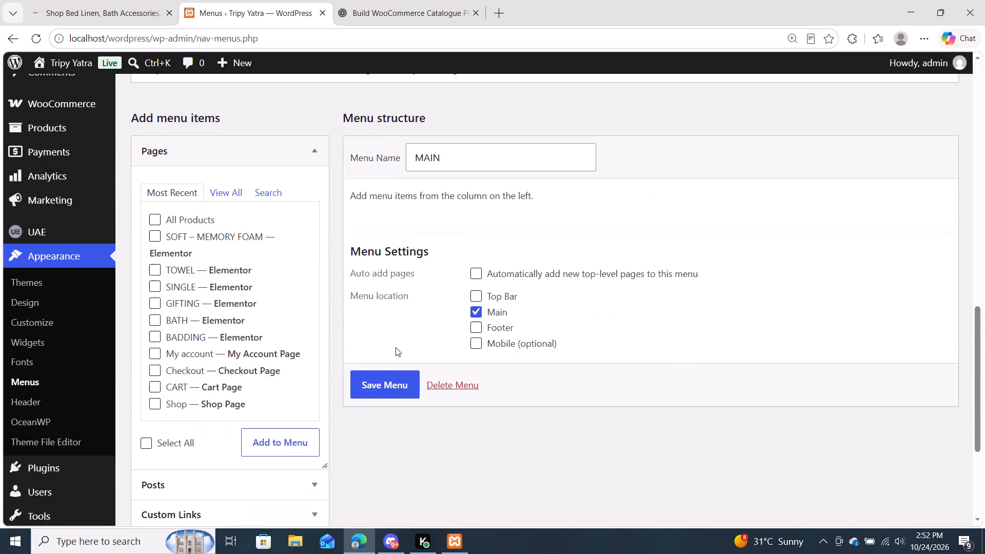
pyautogui.scroll(16, 396, 347)
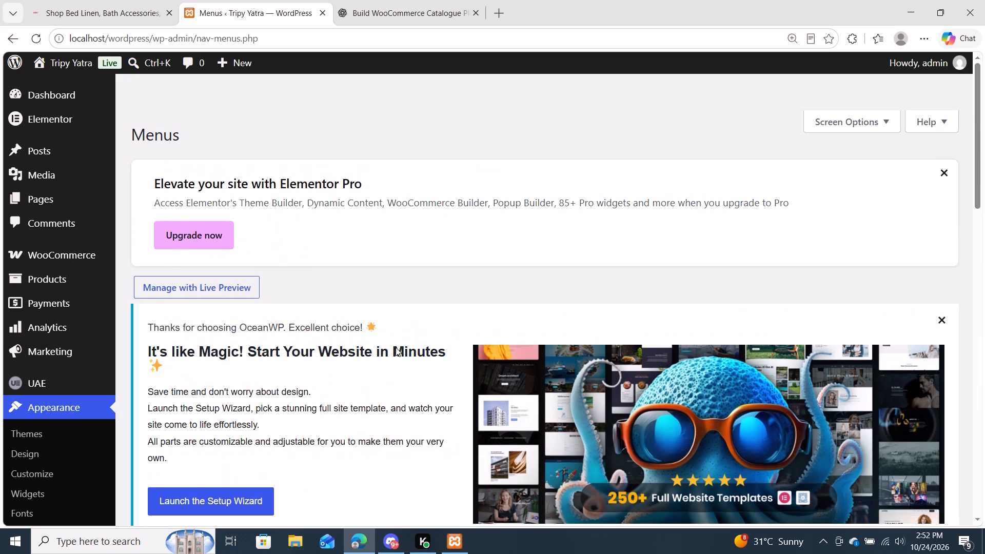
pyautogui.click(43, 35)
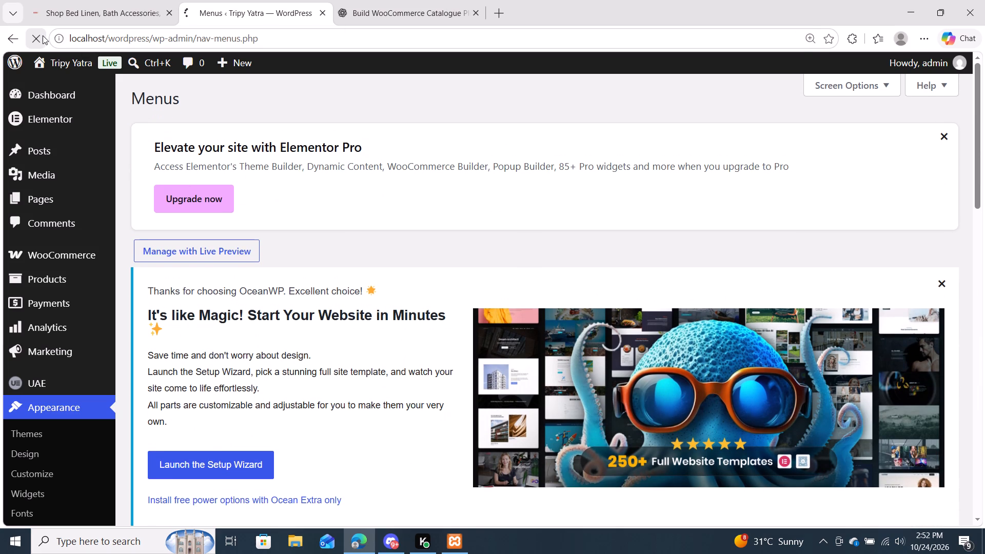
pyautogui.scroll(-5, 324, 266)
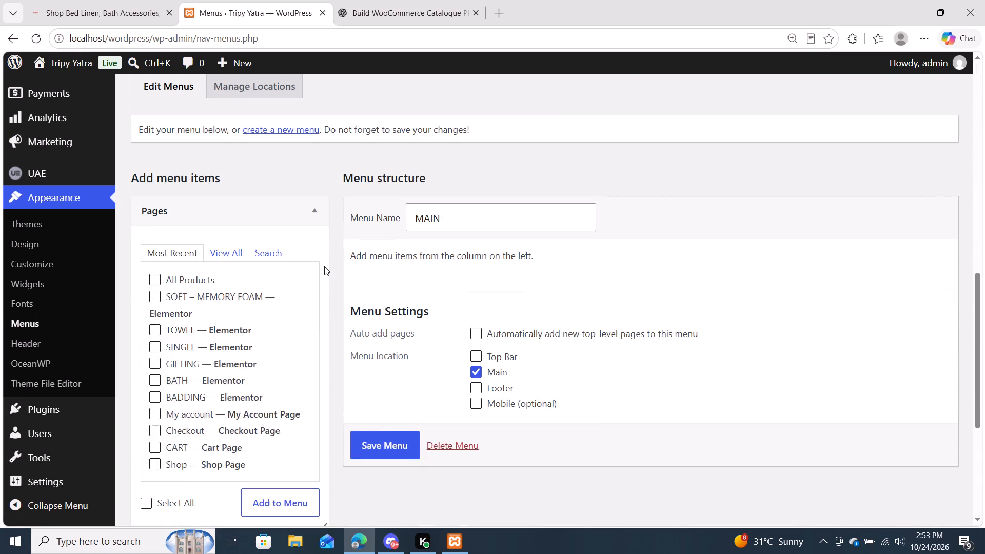
# Add the HOME, BADDING, BATH, CART and GIFTING pages from the complete page list to the MAIN menu.
pyautogui.scroll(-4, 324, 266)
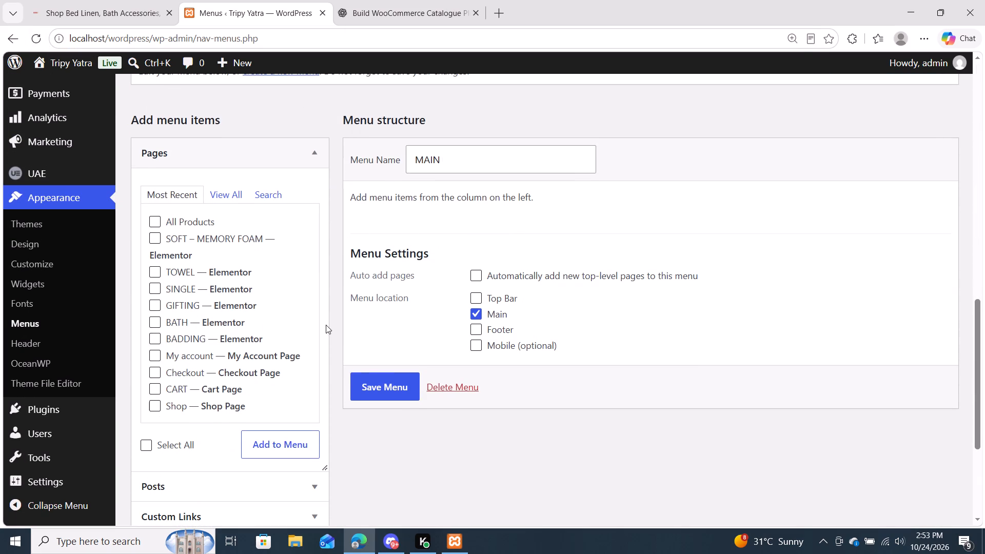
pyautogui.click(223, 196)
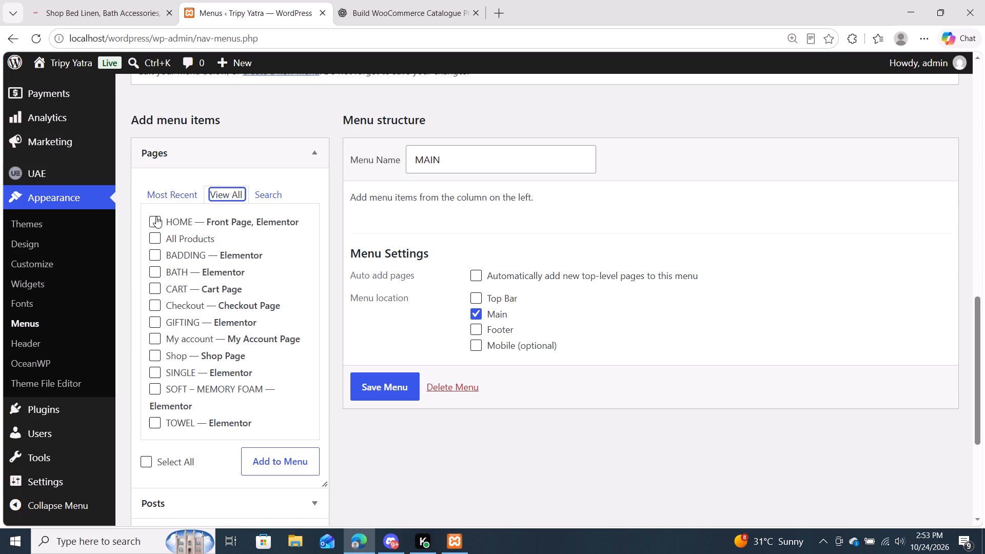
pyautogui.click(154, 217)
pyautogui.click(152, 253)
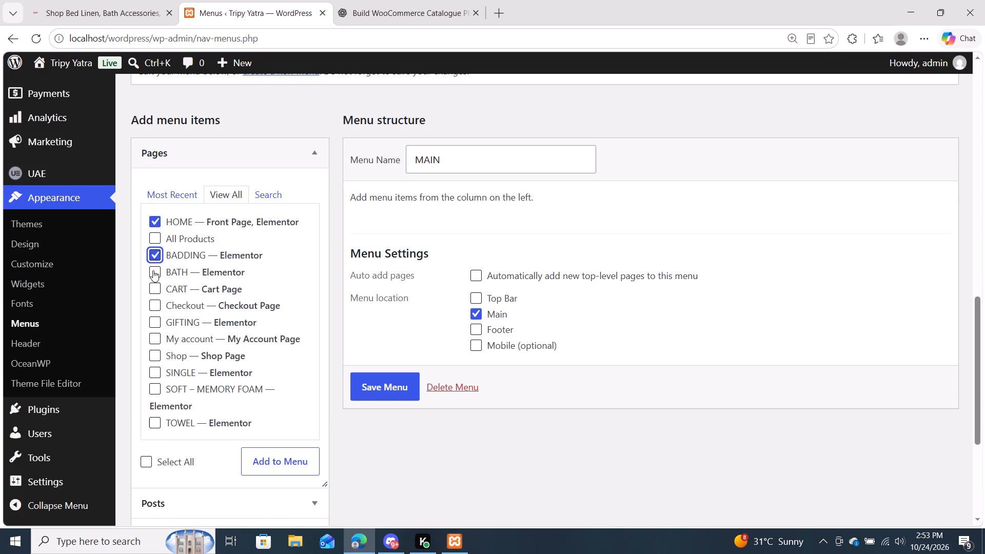
pyautogui.click(153, 272)
pyautogui.click(153, 285)
pyautogui.click(155, 318)
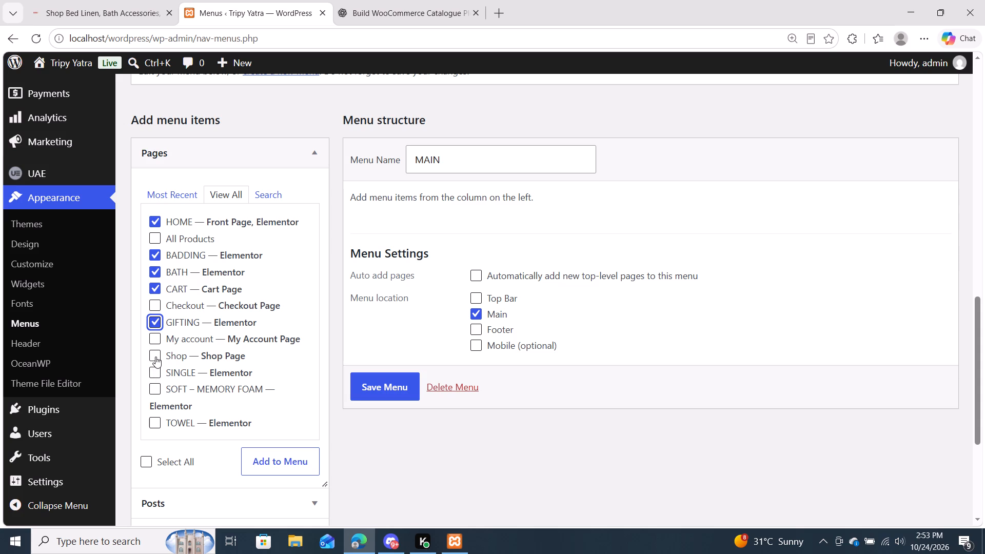
pyautogui.click(263, 467)
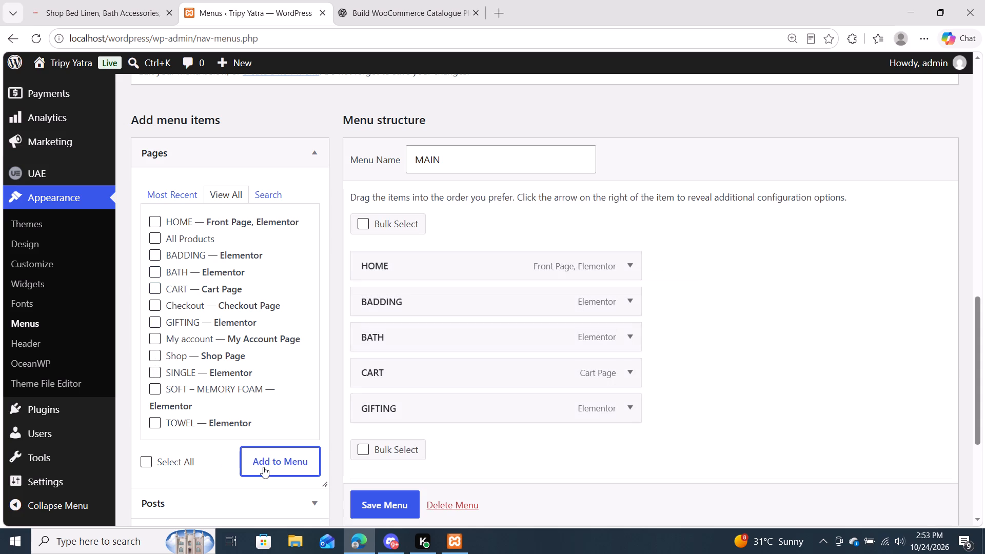
# Add all the most used product categories, from Bedding through All Towels, to the MAIN menu.
pyautogui.scroll(-1, 441, 372)
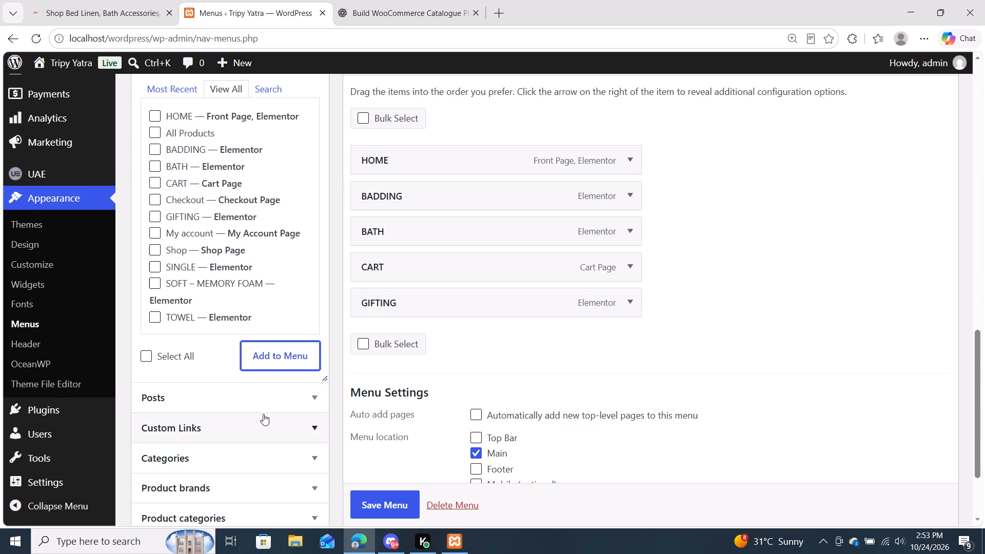
pyautogui.scroll(-2, 263, 414)
pyautogui.click(237, 409)
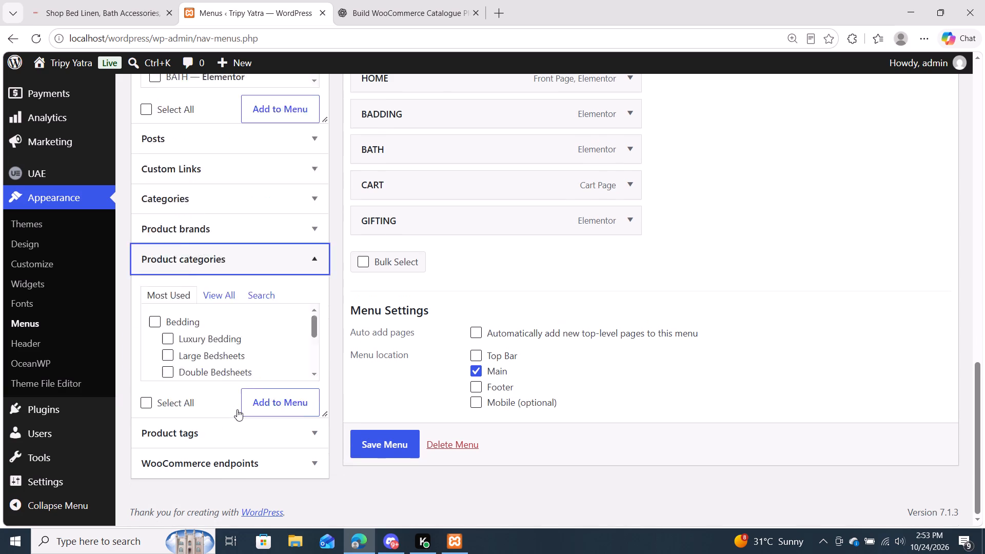
pyautogui.click(143, 371)
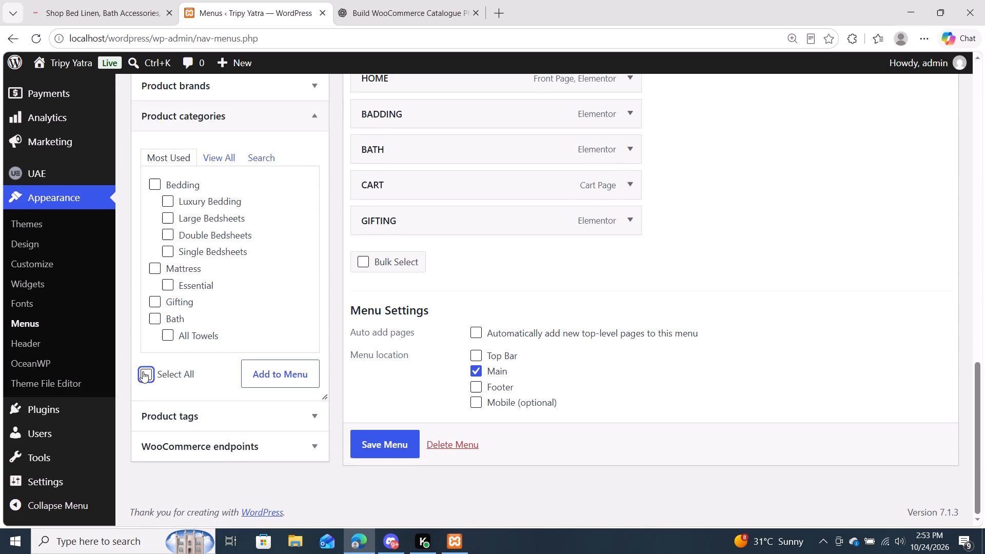
pyautogui.click(253, 374)
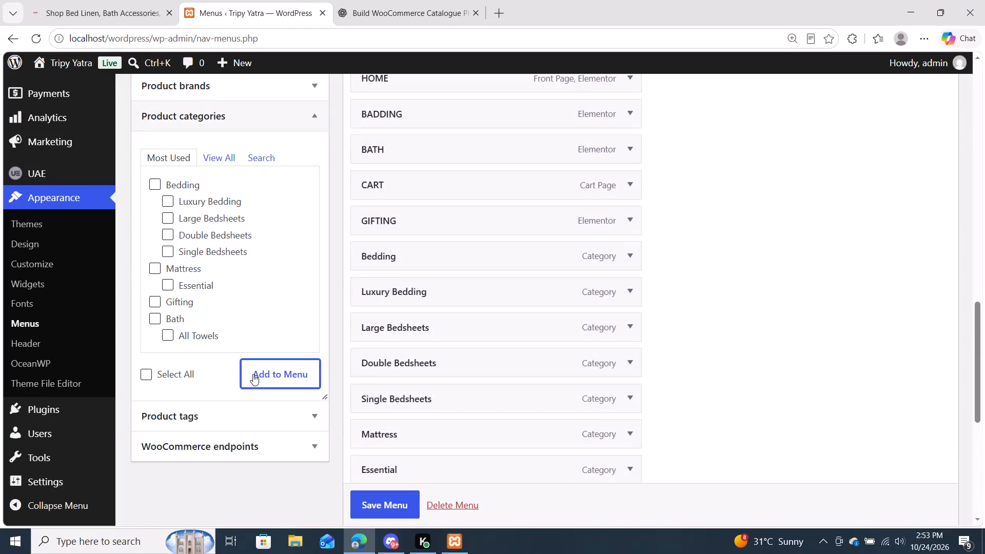
# Reorder the MAIN menu so HOME comes first and the Bedding category sits directly below it, above BADDING.
pyautogui.scroll(2, 415, 253)
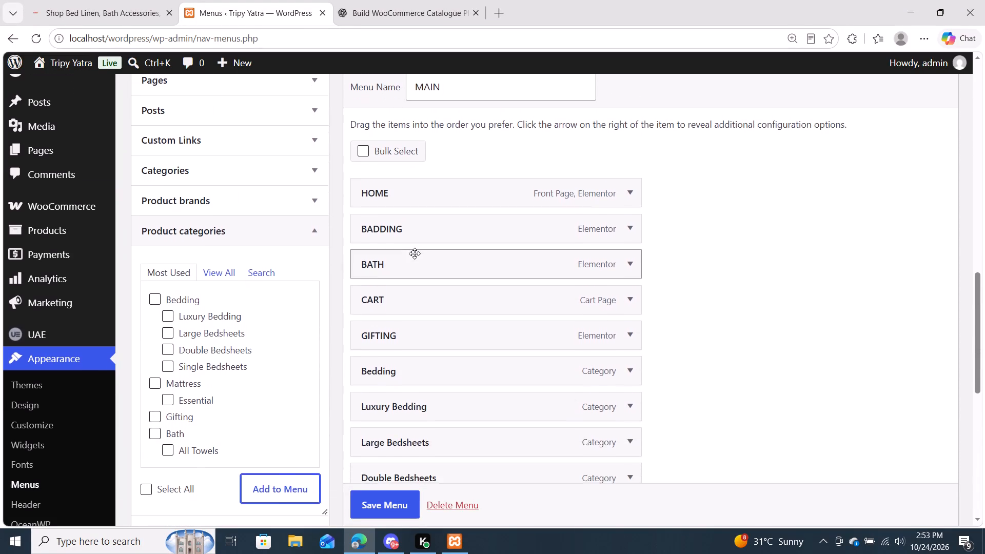
pyautogui.scroll(-2, 415, 253)
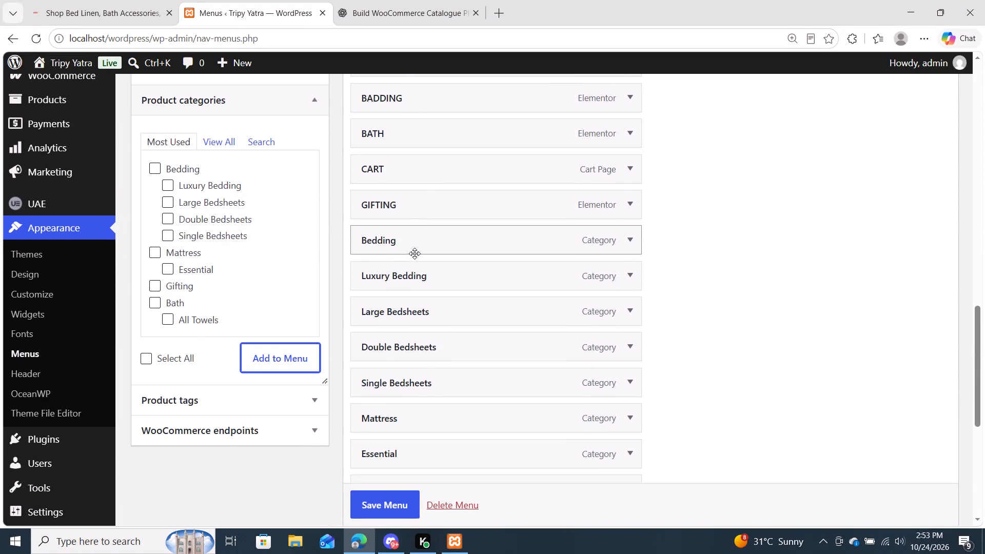
pyautogui.scroll(1, 415, 253)
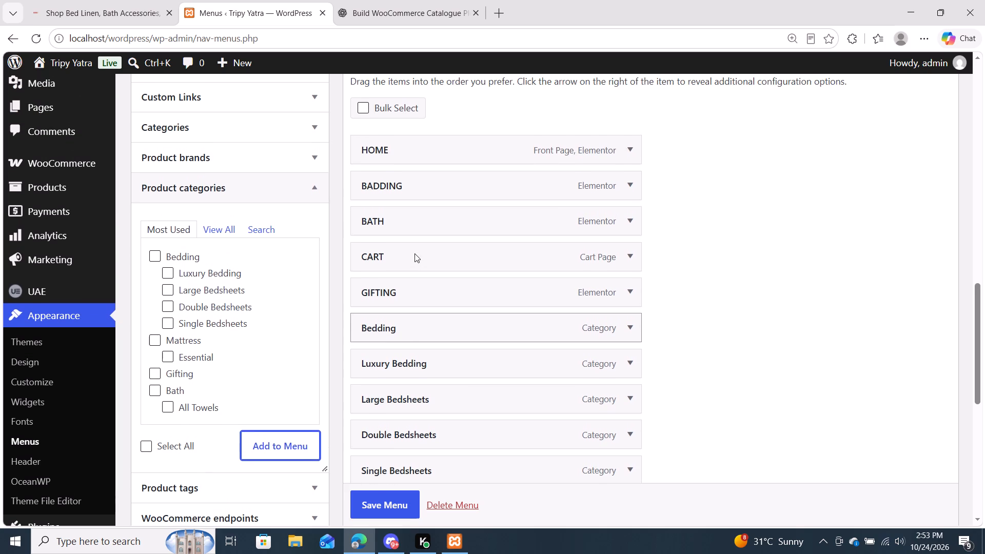
pyautogui.scroll(1, 415, 253)
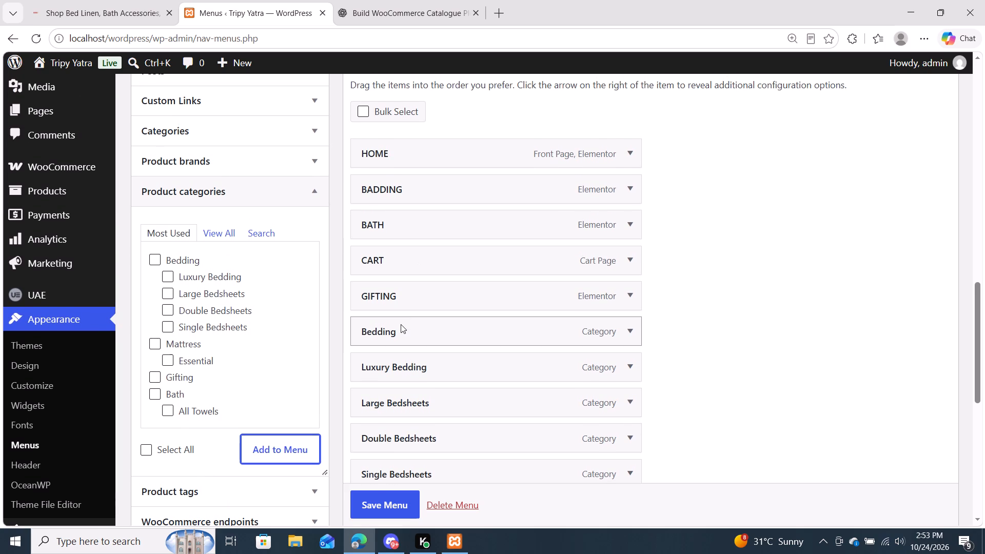
pyautogui.moveTo(401, 324); pyautogui.dragTo(405, 143)
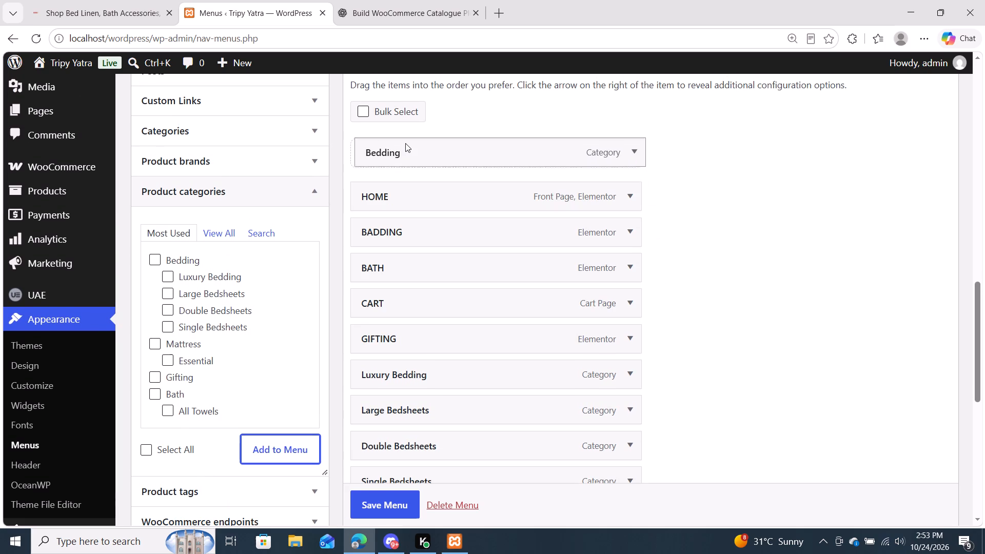
pyautogui.moveTo(405, 143); pyautogui.dragTo(405, 145)
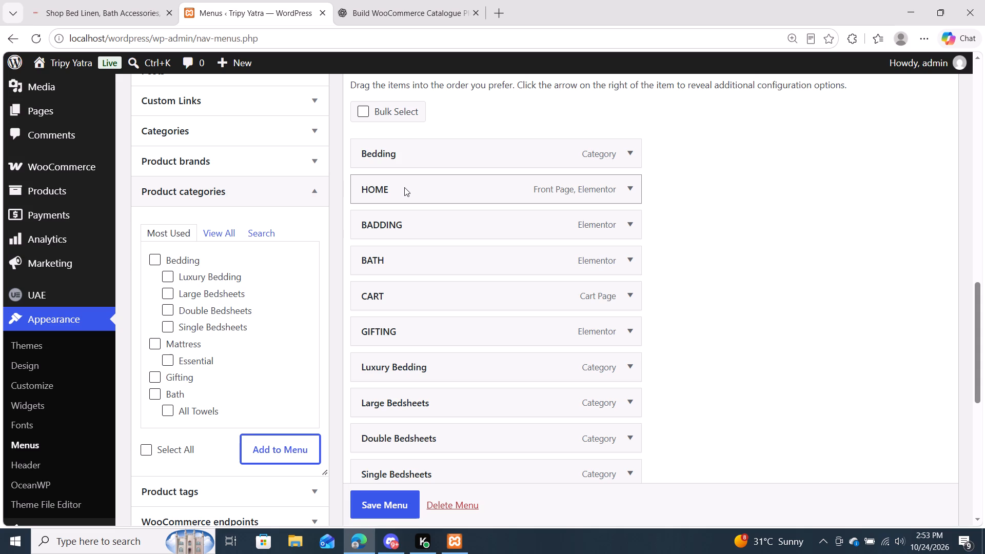
pyautogui.click(404, 187)
pyautogui.moveTo(404, 187); pyautogui.dragTo(404, 152)
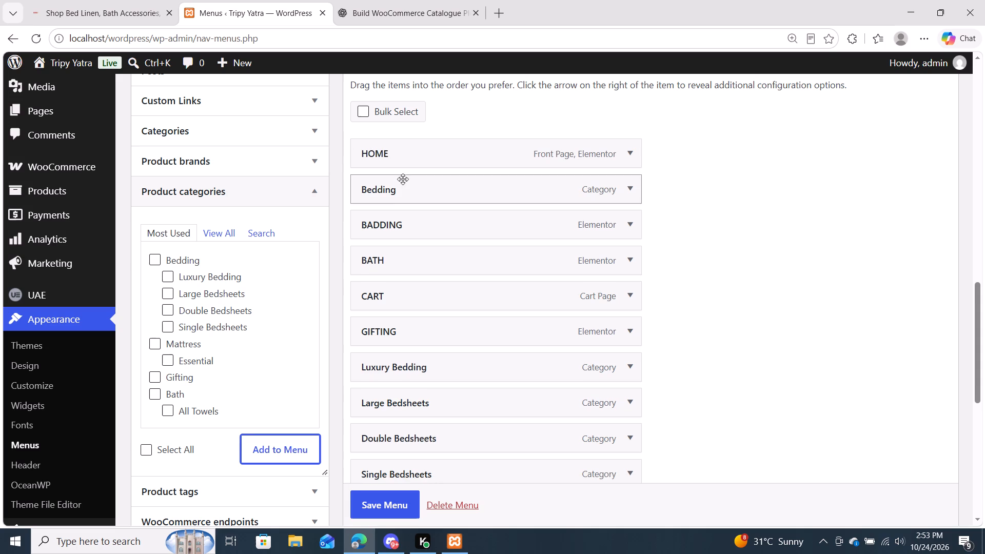
pyautogui.rightClick(399, 186)
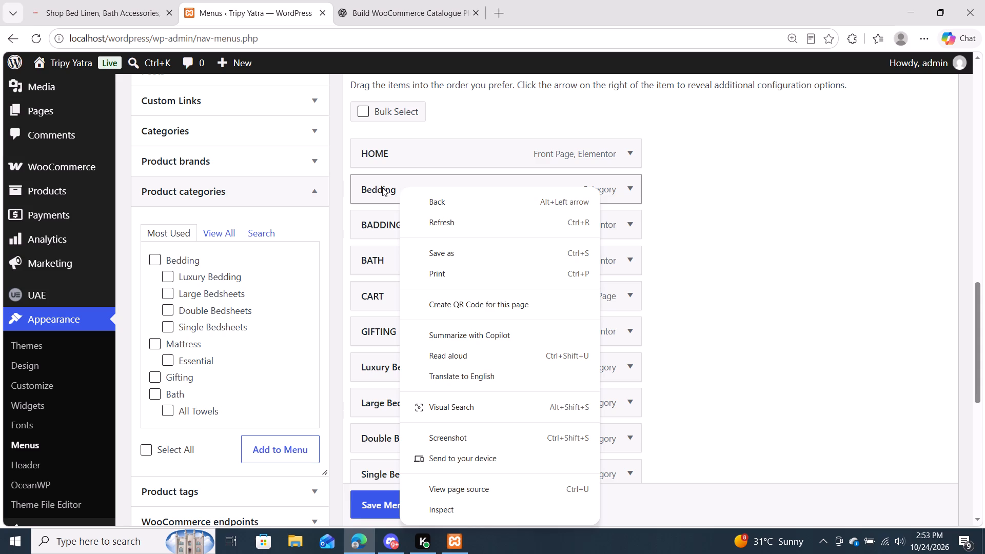
pyautogui.moveTo(384, 202); pyautogui.dragTo(388, 202)
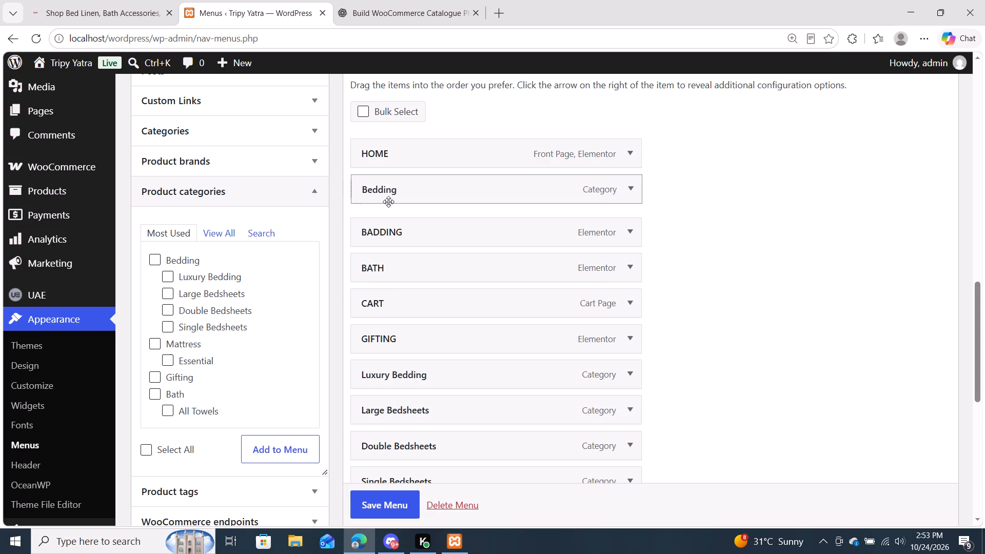
pyautogui.moveTo(388, 202); pyautogui.dragTo(392, 202)
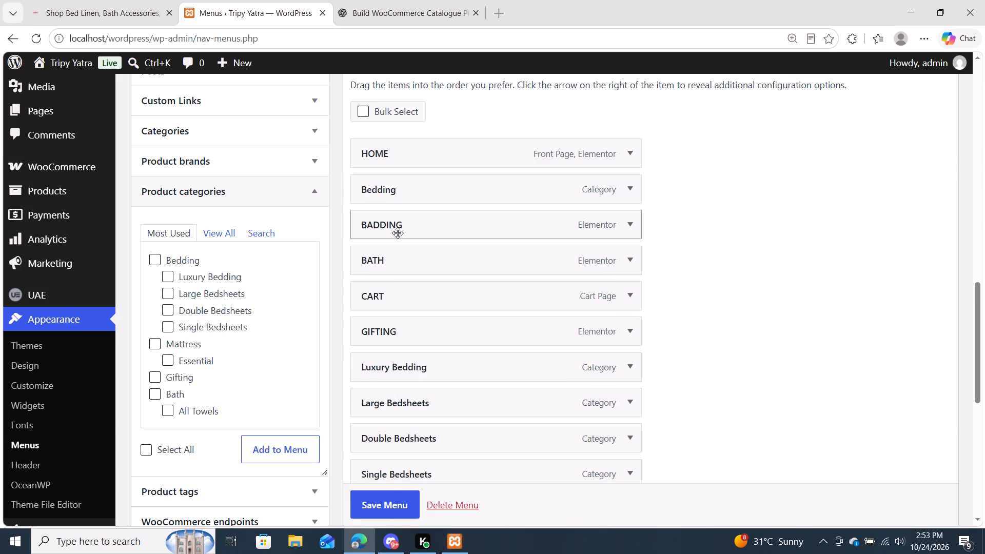
pyautogui.click(398, 233)
# Turn on bulk selection in the menu structure and mark the BADDING, BATH and GIFTING page items for removal.
pyautogui.click(366, 108)
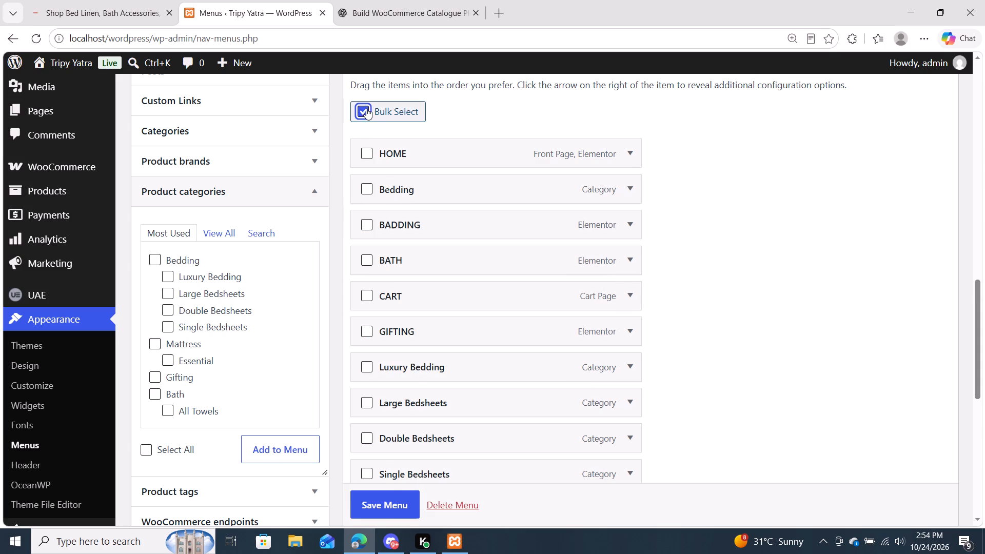
pyautogui.click(364, 223)
pyautogui.click(364, 256)
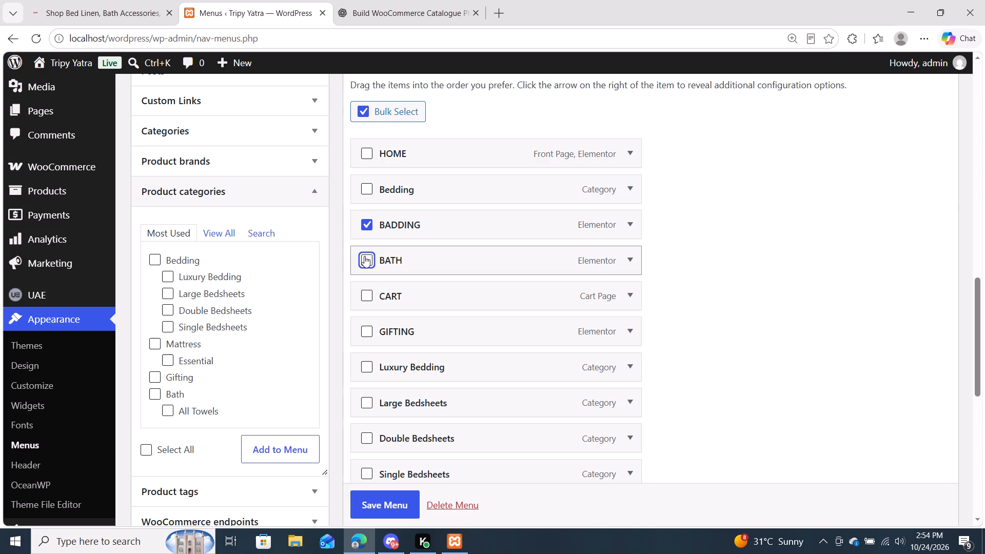
pyautogui.click(364, 330)
pyautogui.scroll(-2, 364, 330)
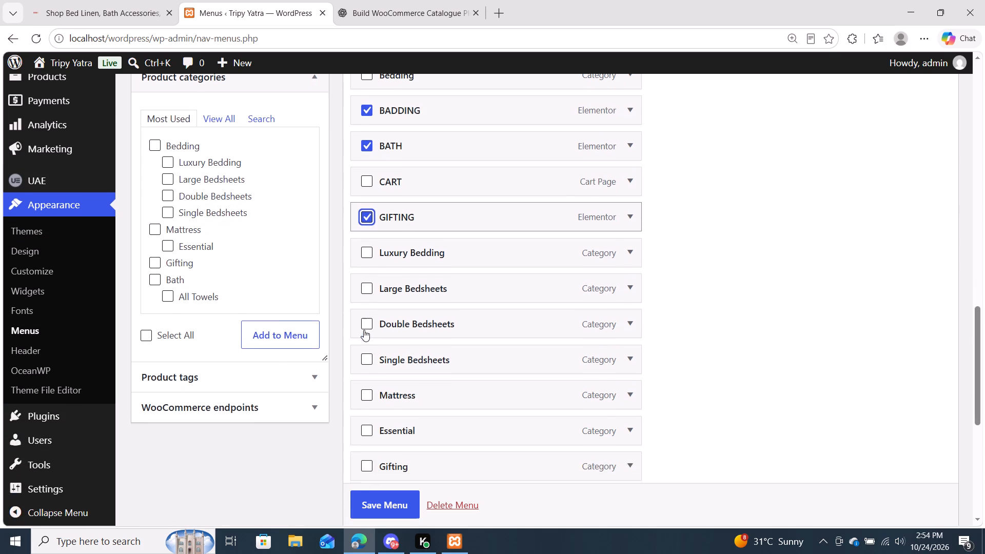
pyautogui.scroll(-3, 364, 330)
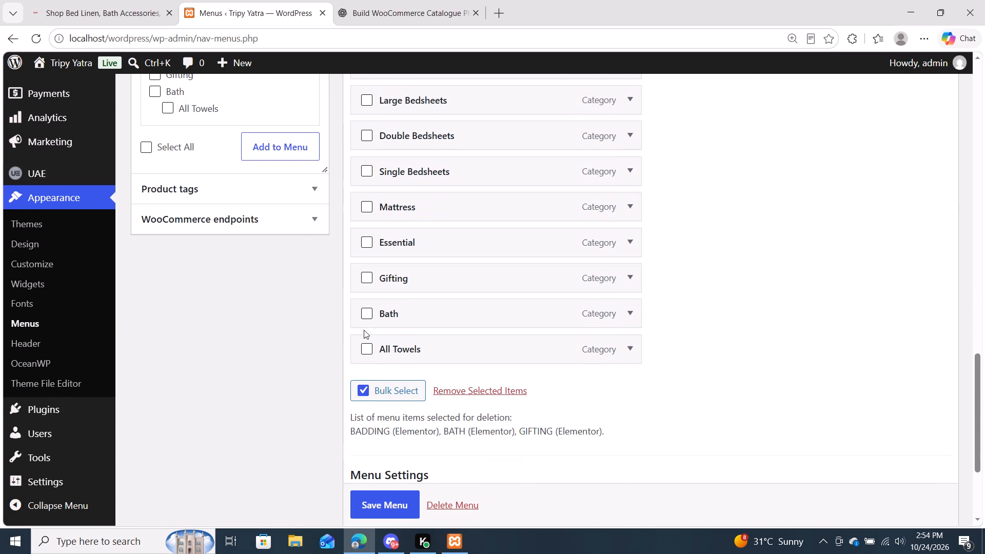
pyautogui.scroll(2, 408, 346)
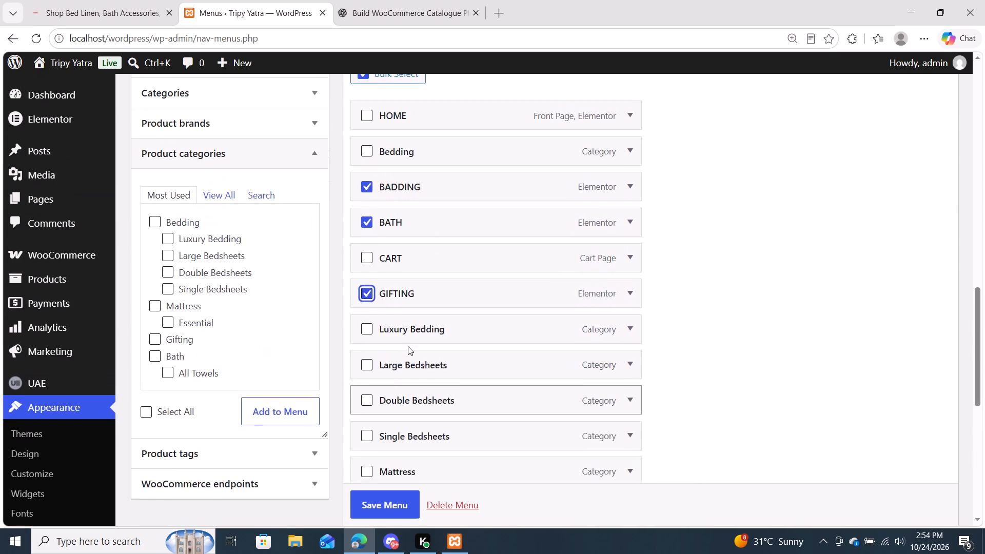
pyautogui.scroll(2, 408, 346)
# Extend the removal selection to HOME, Bedding, CART and every category from Large Bedsheets to All Towels, and remove all selected items from the MAIN menu.
pyautogui.click(375, 259)
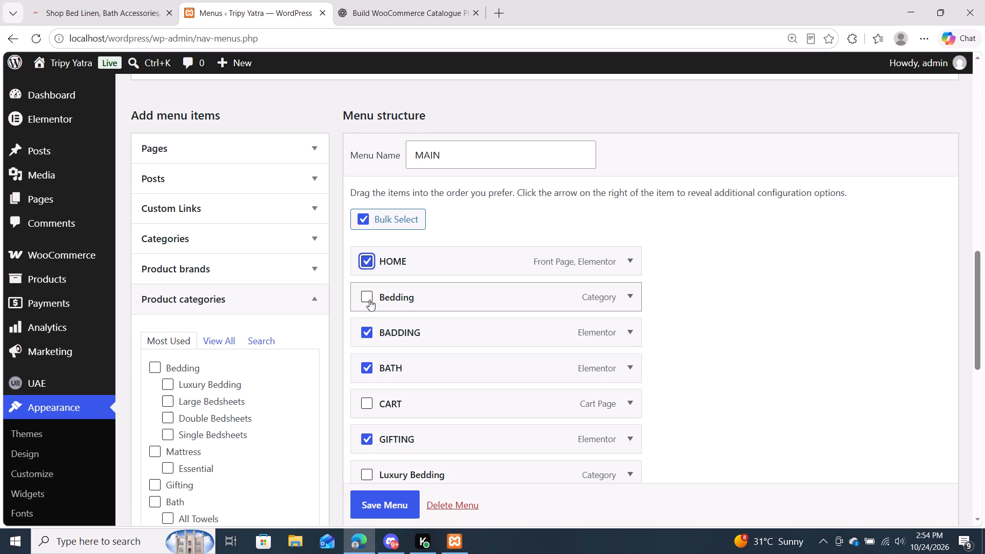
pyautogui.click(369, 305)
pyautogui.click(366, 298)
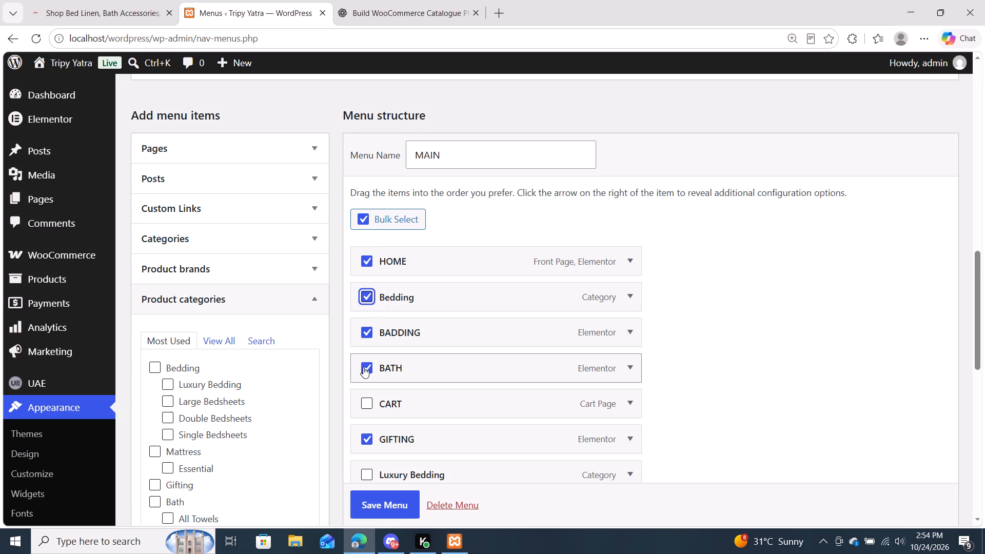
pyautogui.click(363, 367)
pyautogui.click(363, 408)
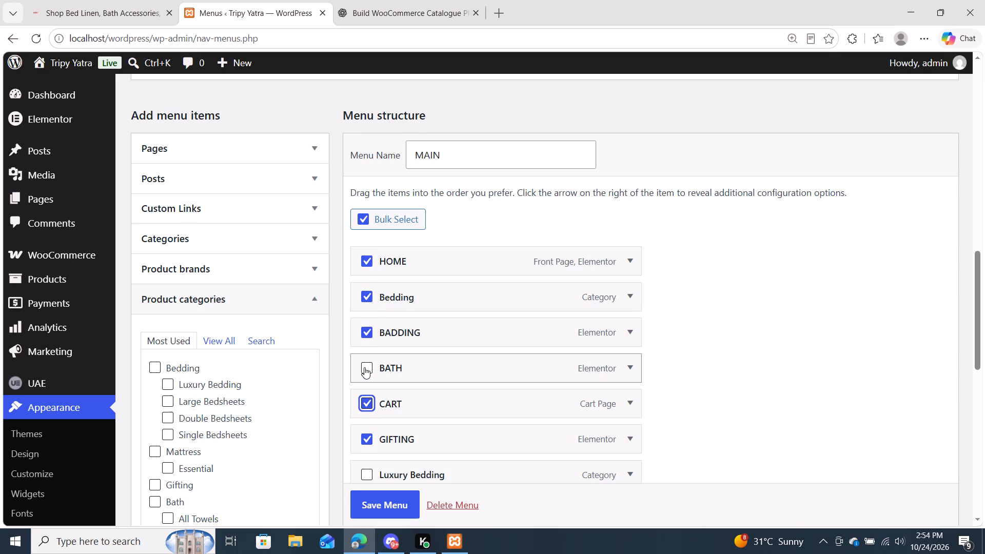
pyautogui.click(364, 367)
pyautogui.scroll(-2, 370, 412)
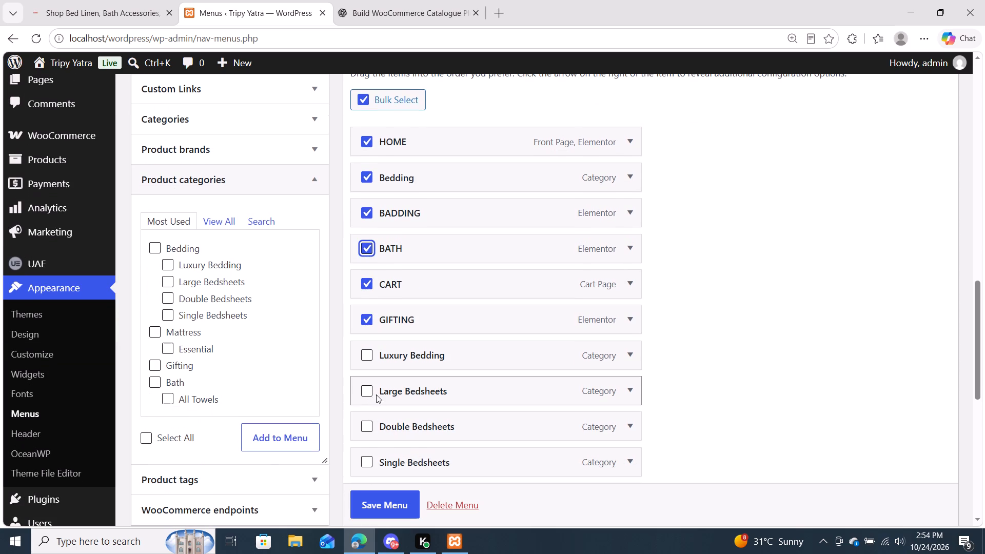
pyautogui.click(370, 392)
pyautogui.click(367, 362)
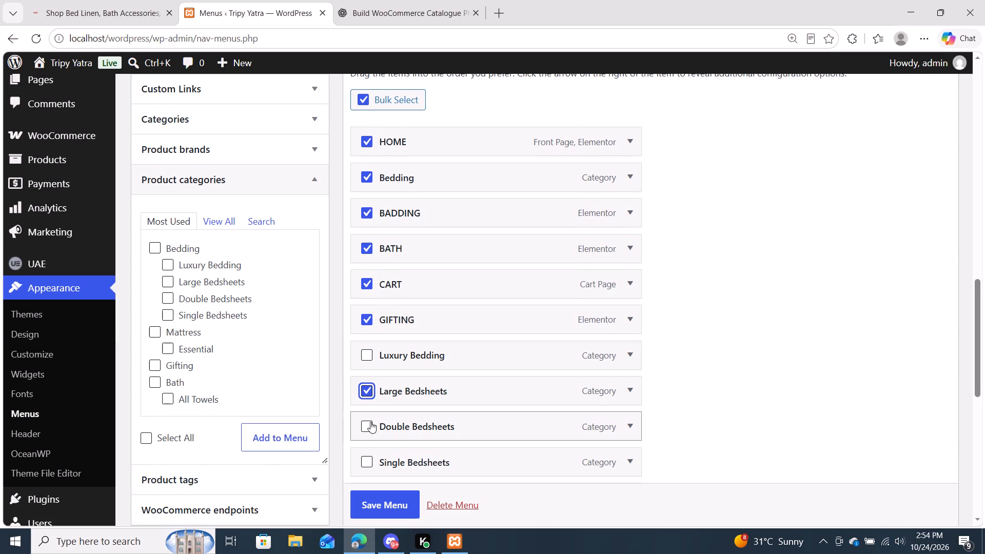
pyautogui.click(369, 430)
pyautogui.click(370, 454)
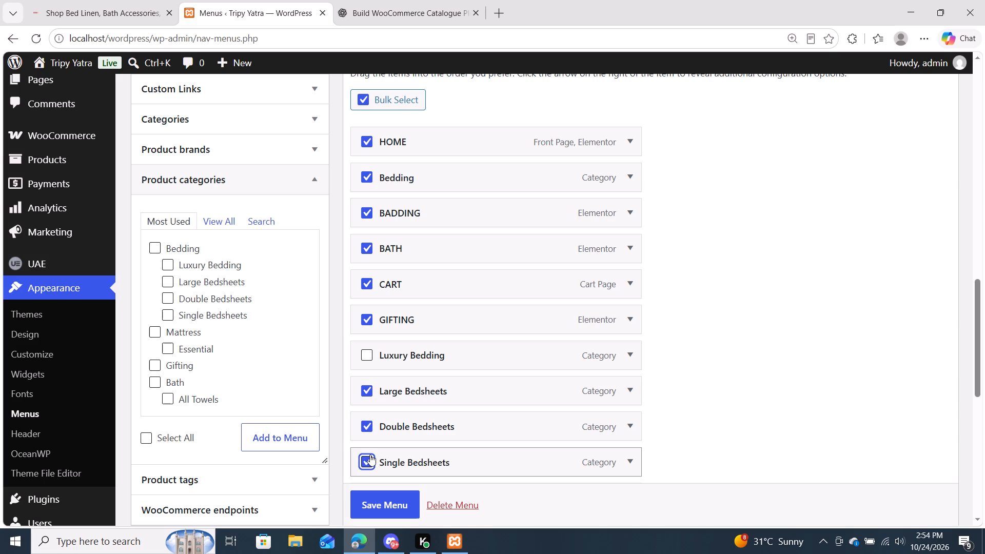
pyautogui.scroll(-1, 389, 414)
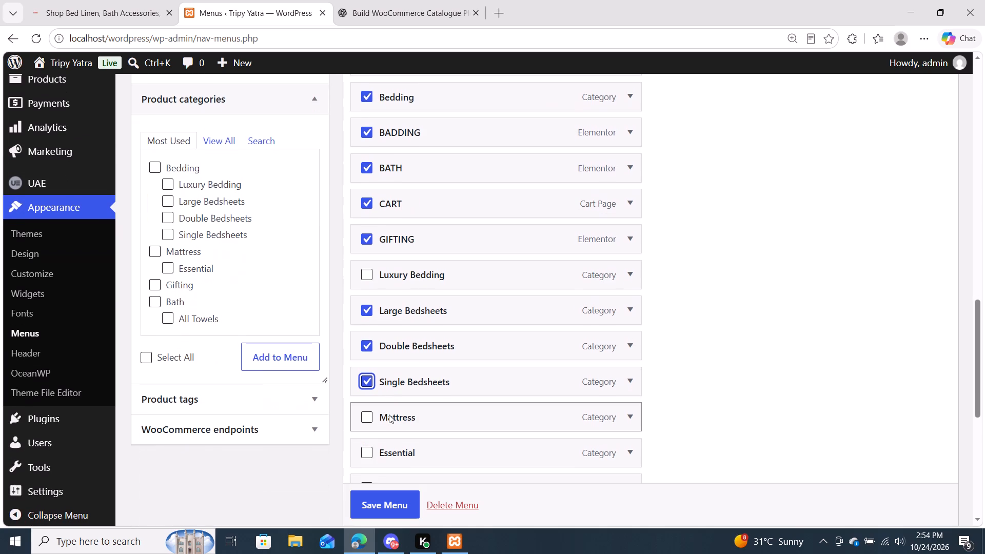
pyautogui.click(375, 414)
pyautogui.click(372, 463)
pyautogui.scroll(-1, 372, 463)
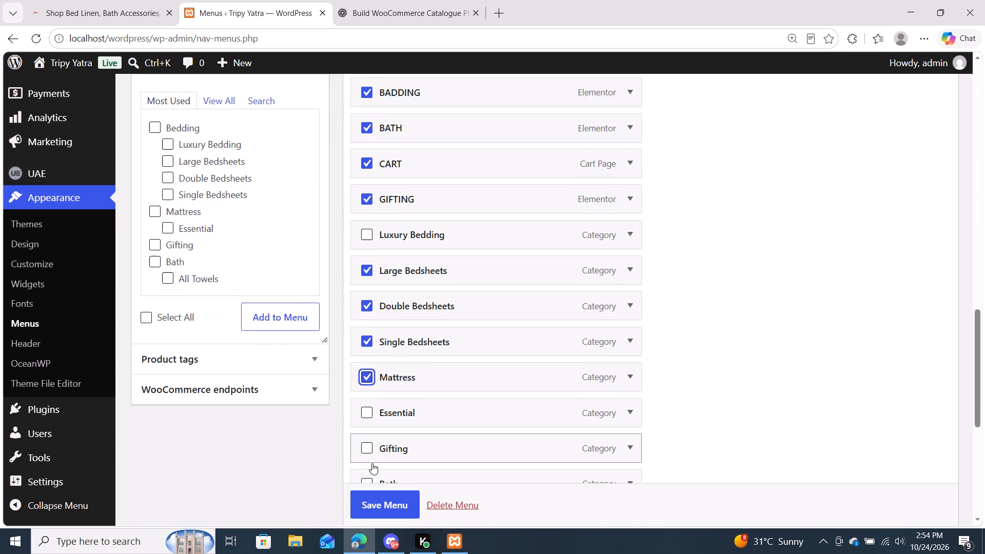
pyautogui.scroll(-1, 372, 463)
pyautogui.click(372, 367)
pyautogui.moveTo(371, 379); pyautogui.dragTo(367, 390)
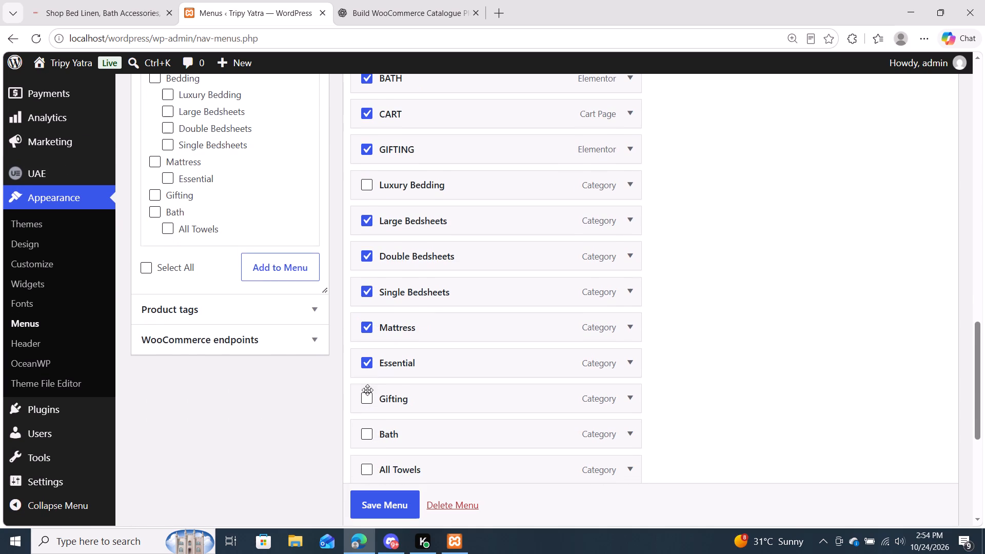
pyautogui.moveTo(367, 390); pyautogui.dragTo(364, 400)
pyautogui.click(364, 400)
pyautogui.click(364, 427)
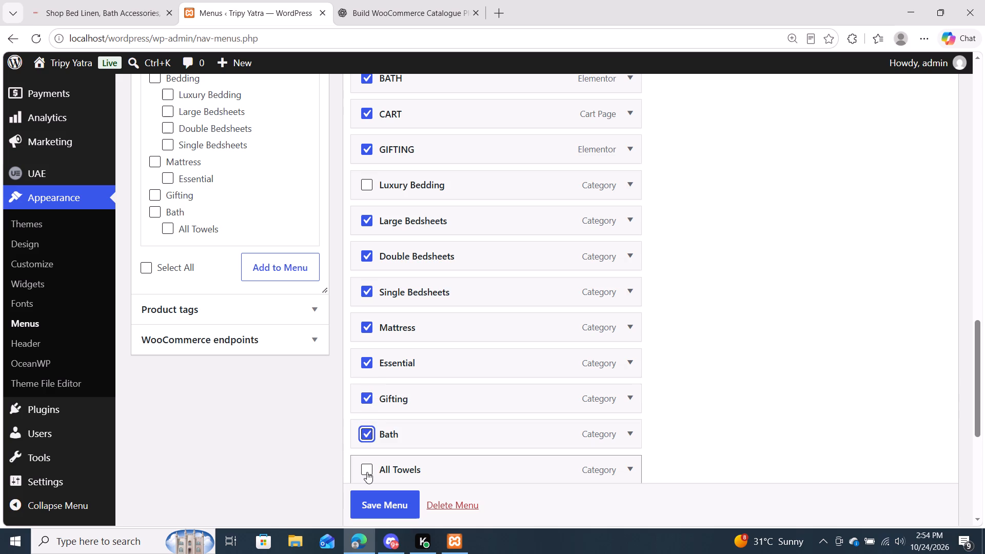
pyautogui.click(367, 472)
pyautogui.scroll(-2, 367, 472)
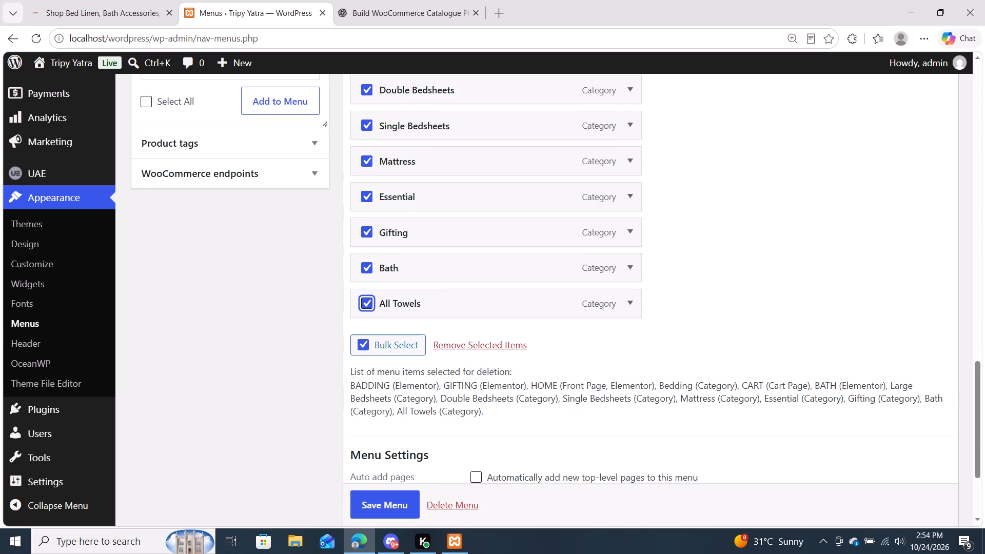
pyautogui.click(483, 347)
# Bulk-select the remaining Luxury Bedding category item and remove it from the MAIN menu.
pyautogui.scroll(3, 483, 347)
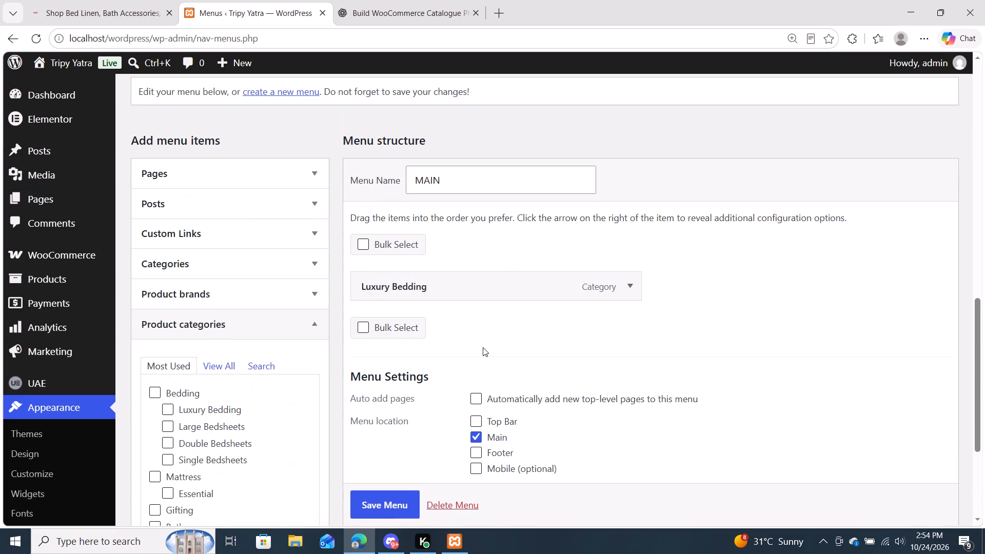
pyautogui.click(450, 288)
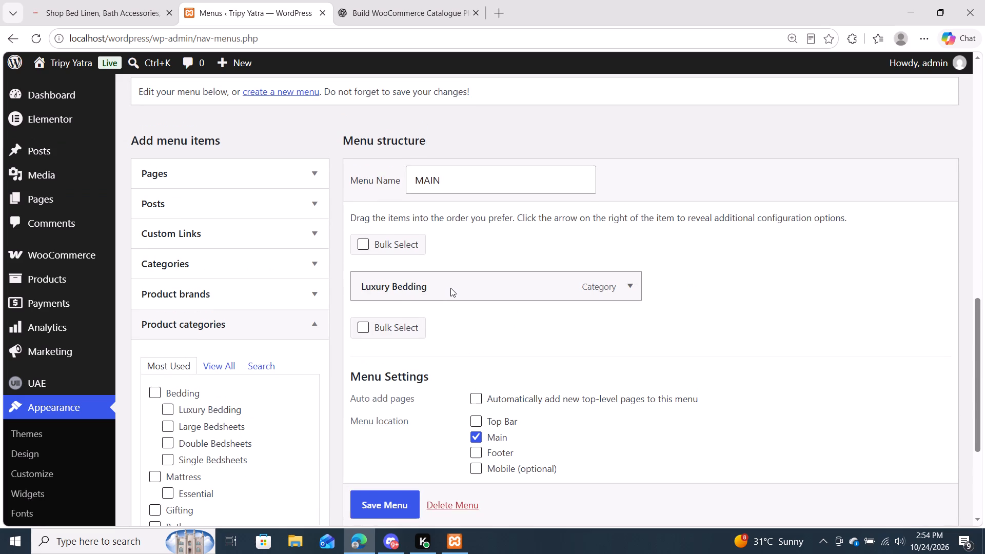
pyautogui.click(367, 242)
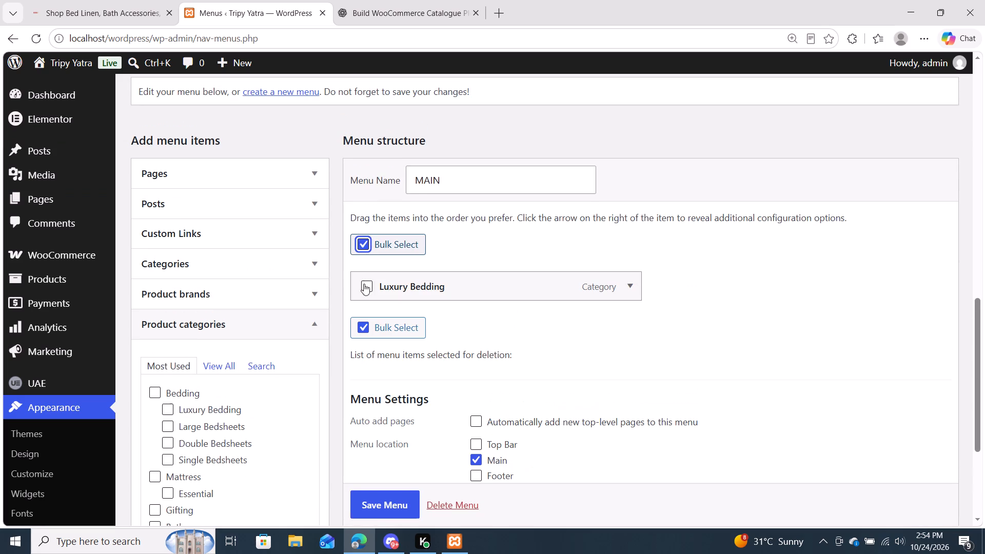
pyautogui.click(364, 289)
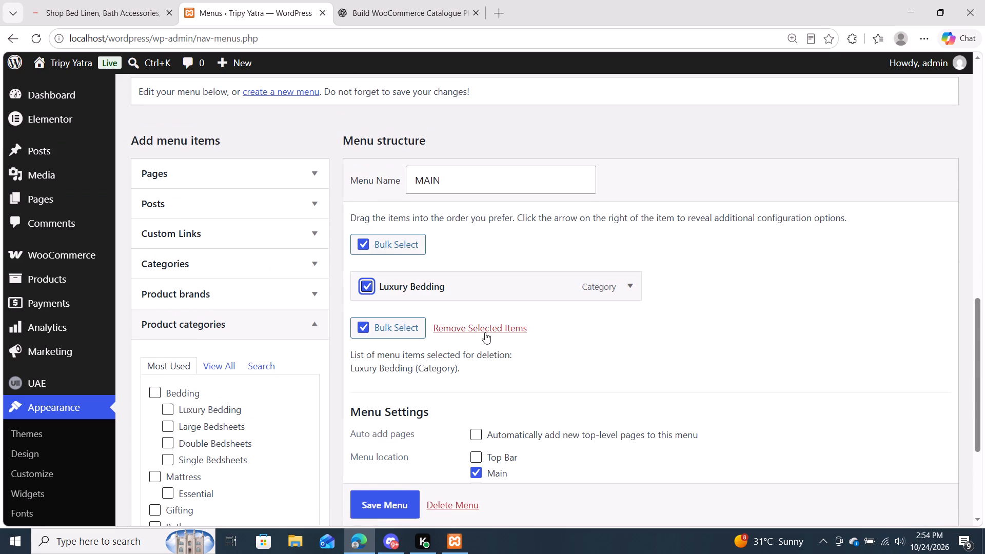
pyautogui.click(485, 332)
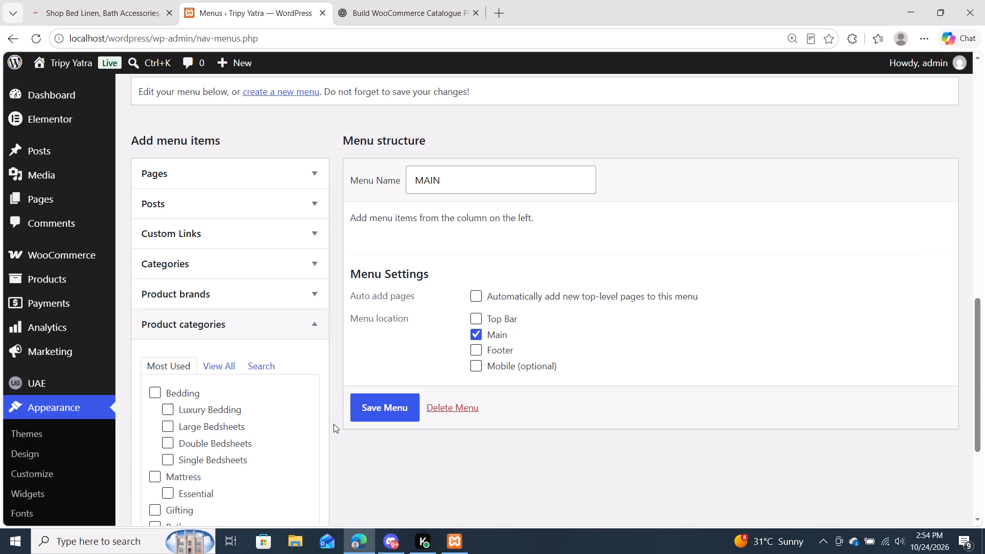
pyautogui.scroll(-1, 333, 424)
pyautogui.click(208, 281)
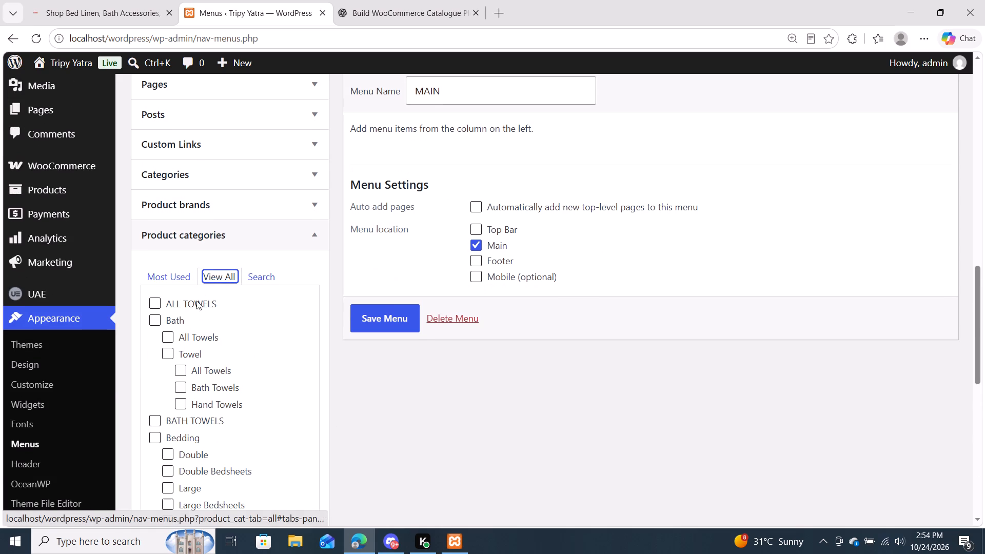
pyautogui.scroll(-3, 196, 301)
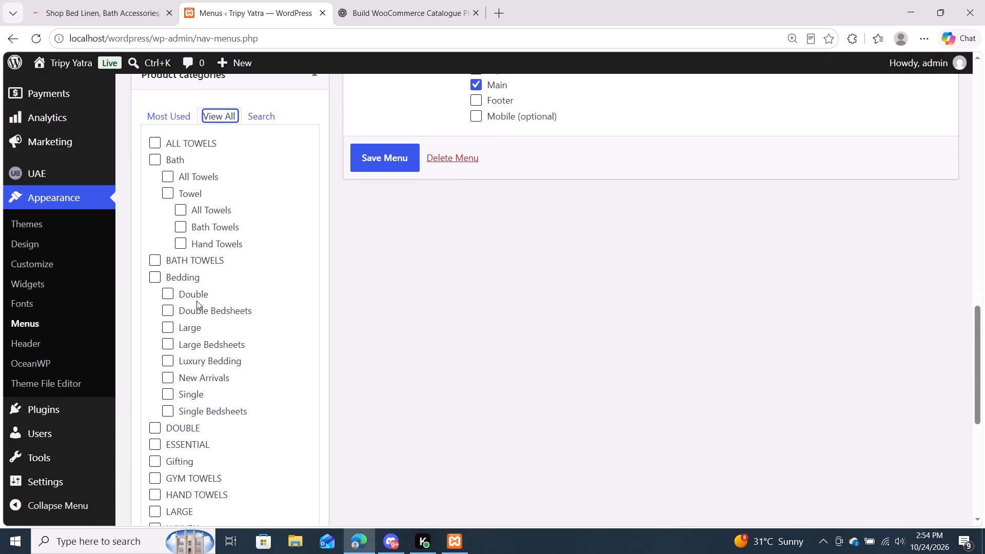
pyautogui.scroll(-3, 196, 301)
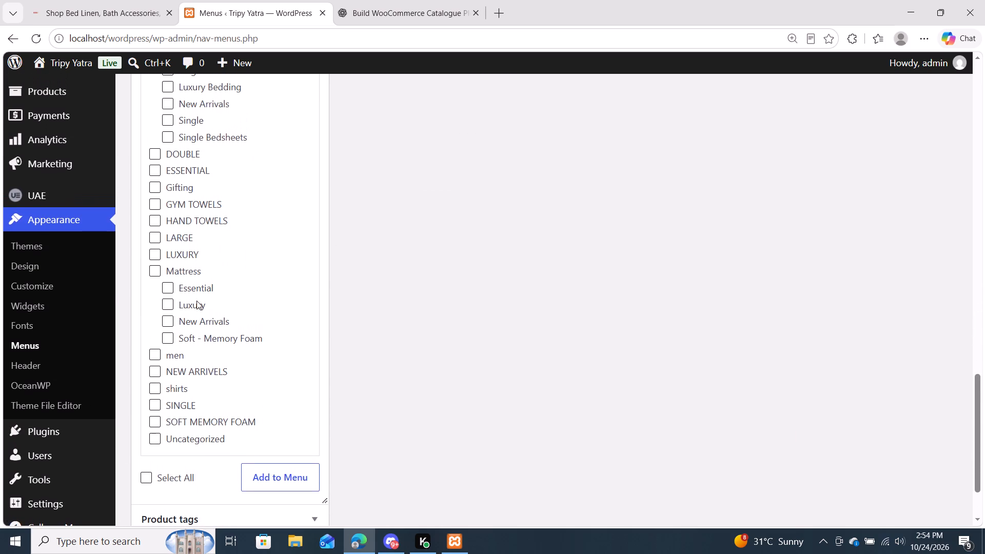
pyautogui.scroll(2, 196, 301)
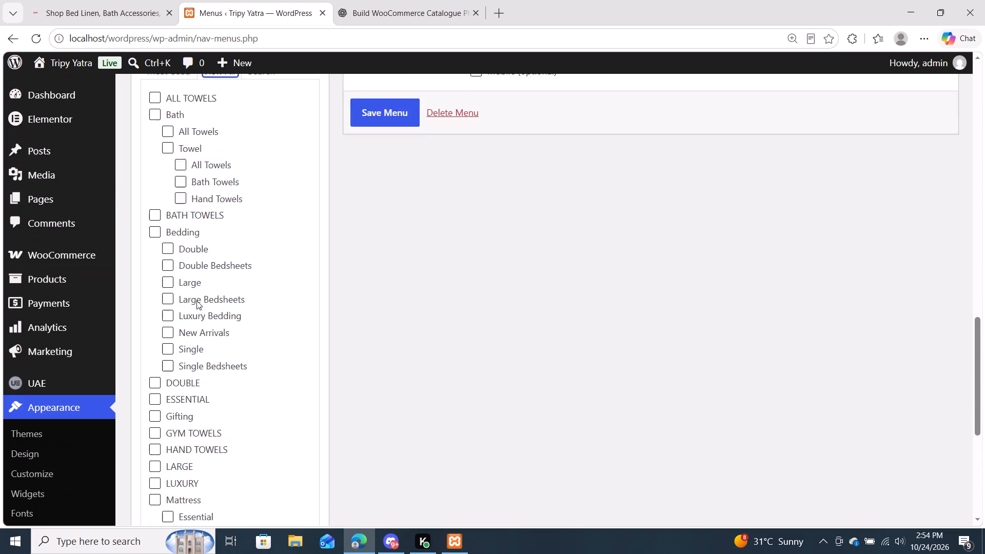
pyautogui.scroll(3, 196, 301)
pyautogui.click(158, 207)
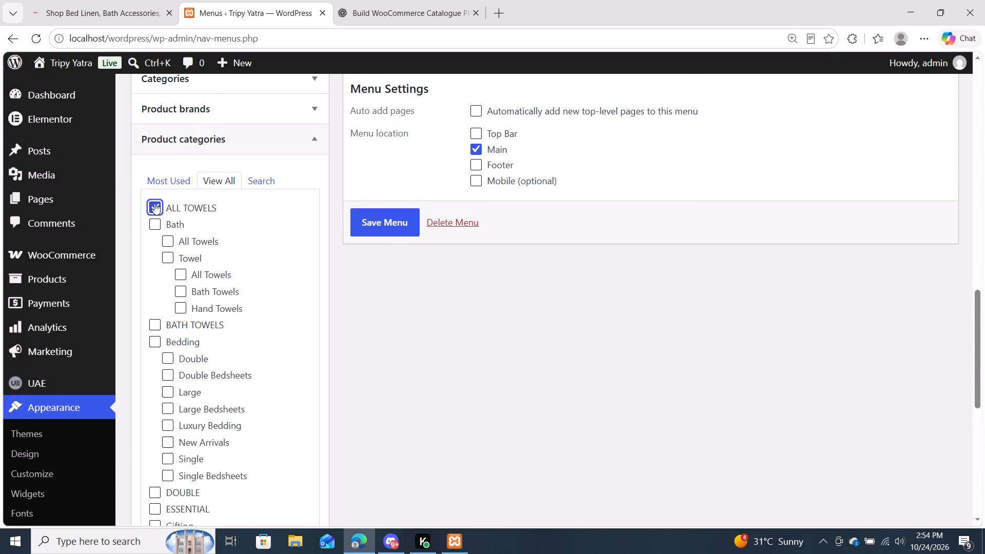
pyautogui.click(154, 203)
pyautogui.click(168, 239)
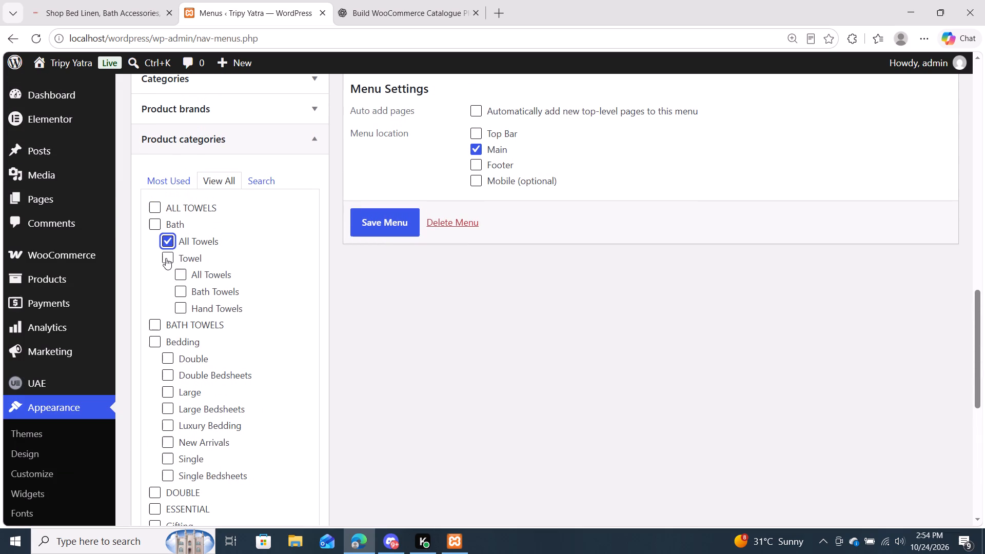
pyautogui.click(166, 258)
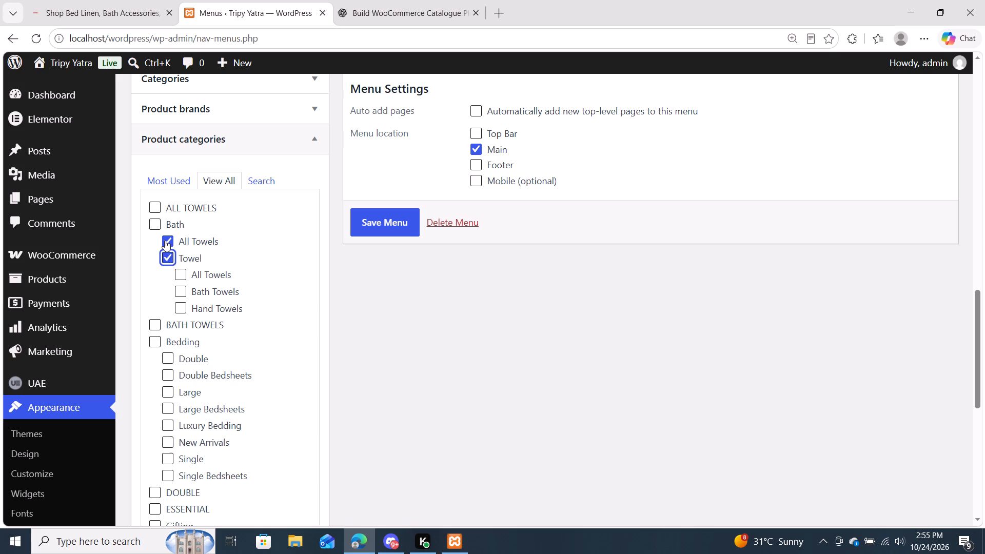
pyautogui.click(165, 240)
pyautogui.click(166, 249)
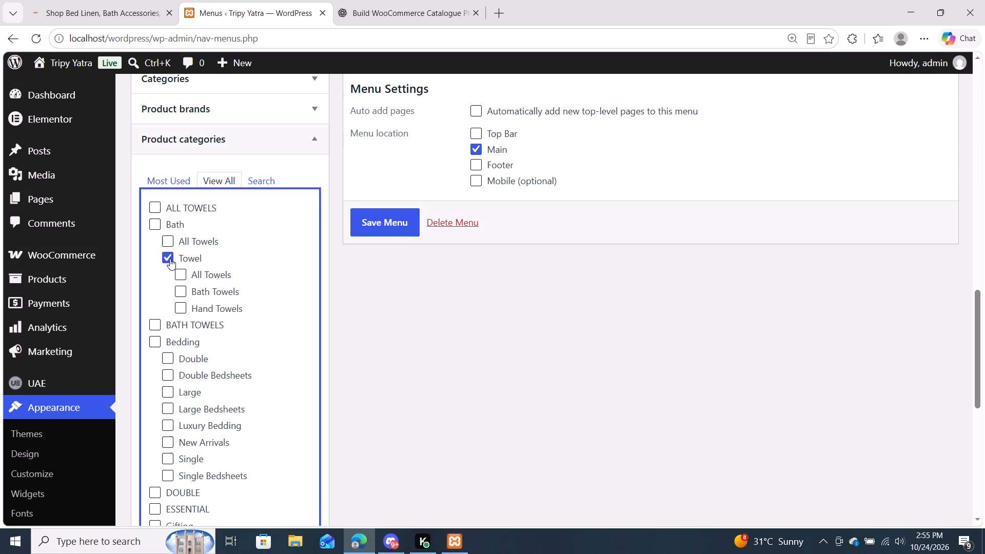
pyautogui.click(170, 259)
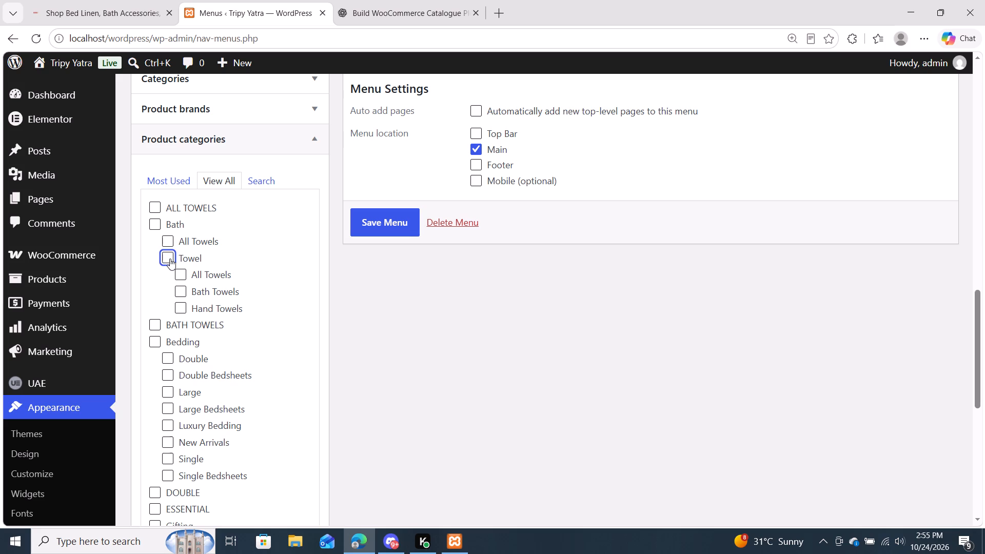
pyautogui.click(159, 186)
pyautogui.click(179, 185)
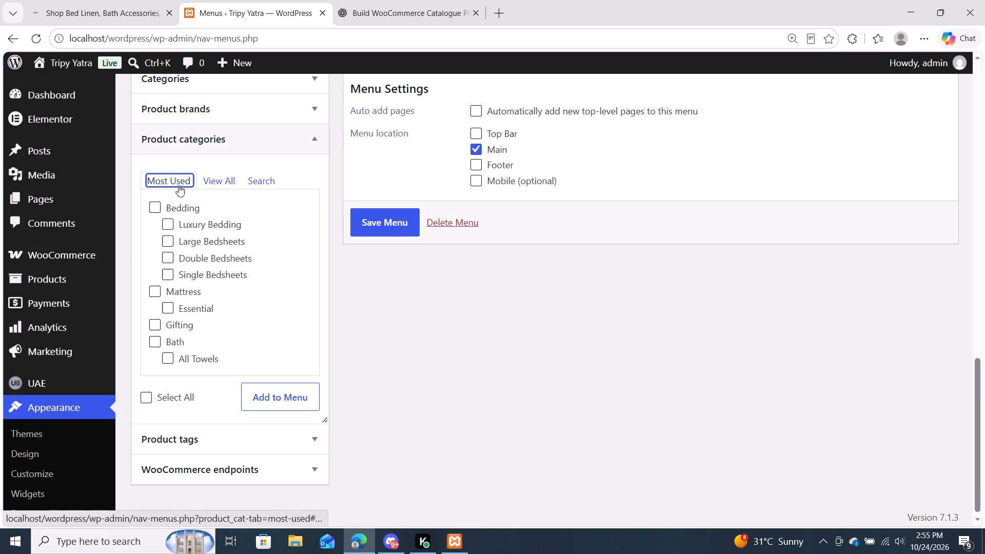
# Add the HOME, BADDING, BATH, CART and GIFTING pages to the empty MAIN menu.
pyautogui.scroll(2, 185, 163)
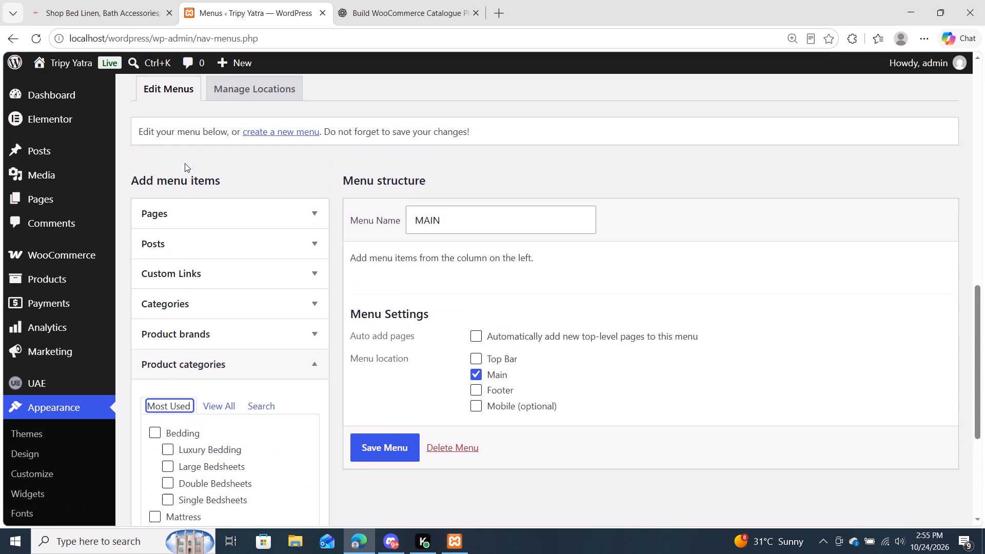
pyautogui.scroll(1, 185, 163)
pyautogui.click(200, 236)
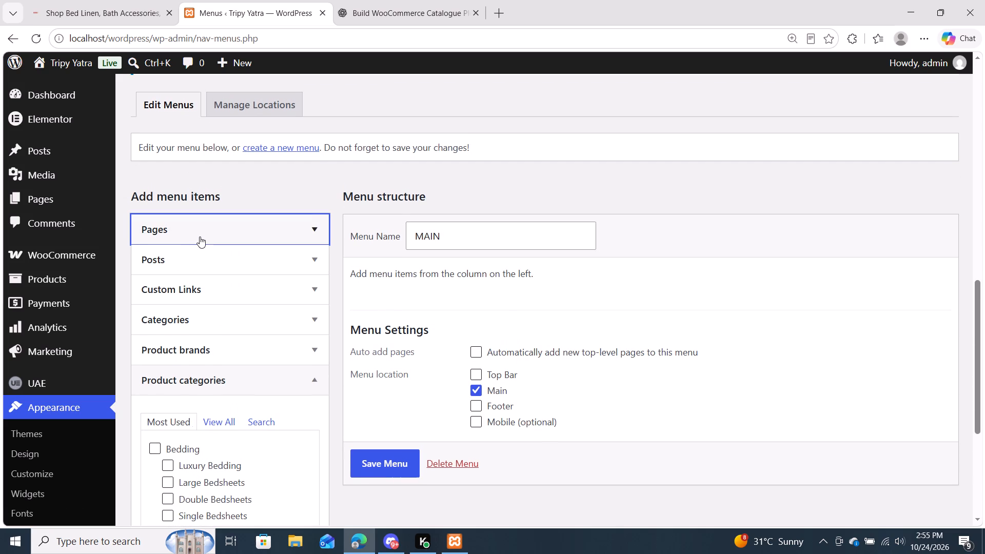
pyautogui.click(155, 296)
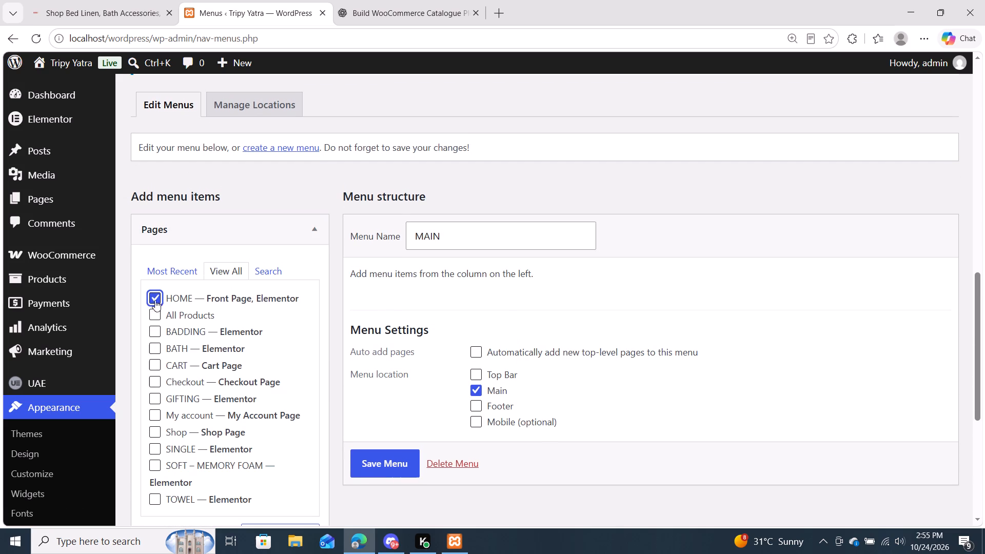
pyautogui.click(150, 328)
pyautogui.click(153, 348)
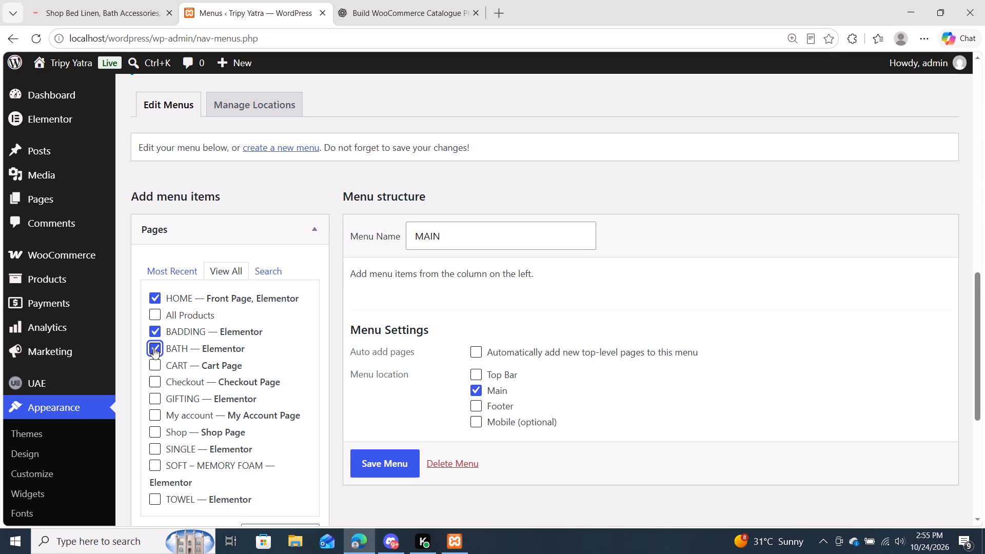
pyautogui.click(154, 366)
pyautogui.click(156, 400)
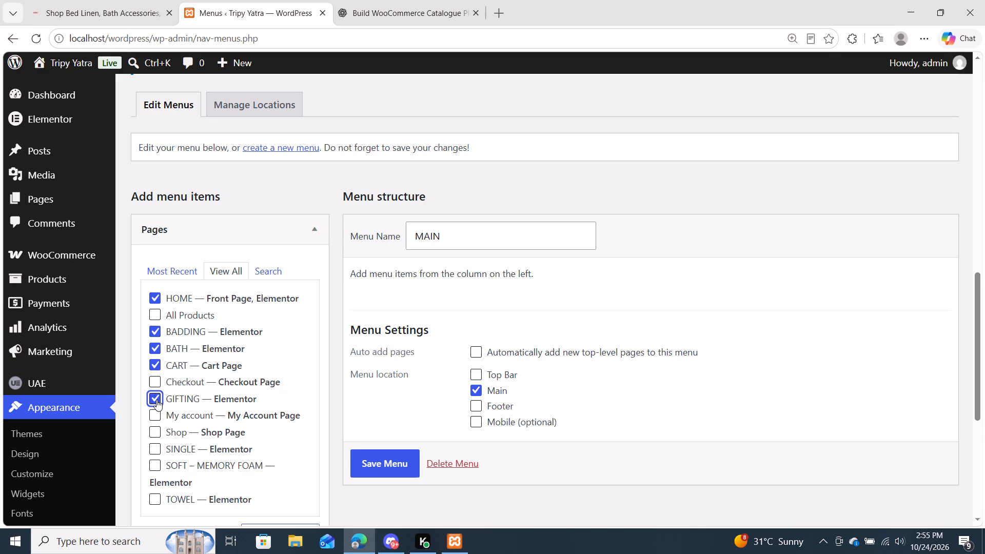
pyautogui.click(208, 362)
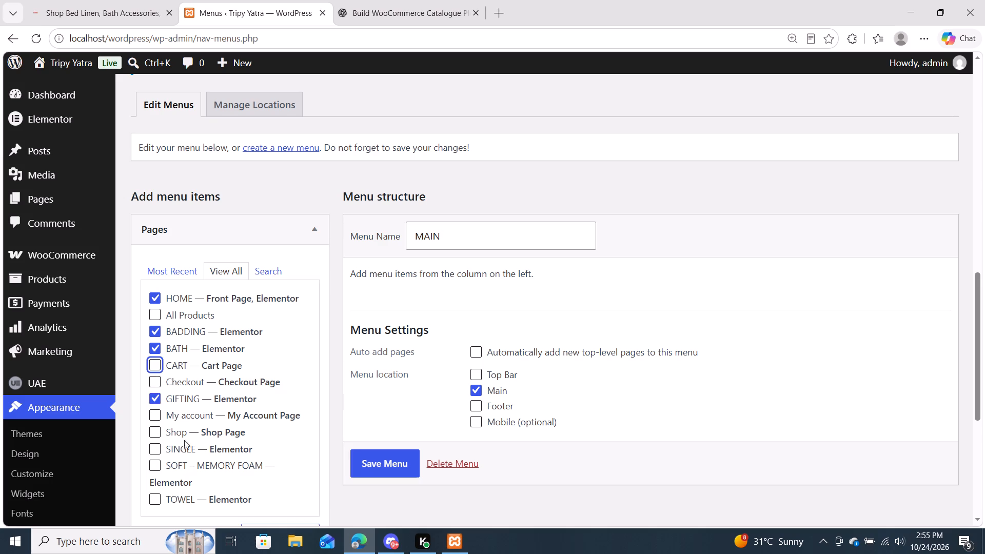
pyautogui.click(155, 365)
pyautogui.scroll(-1, 170, 465)
pyautogui.click(253, 463)
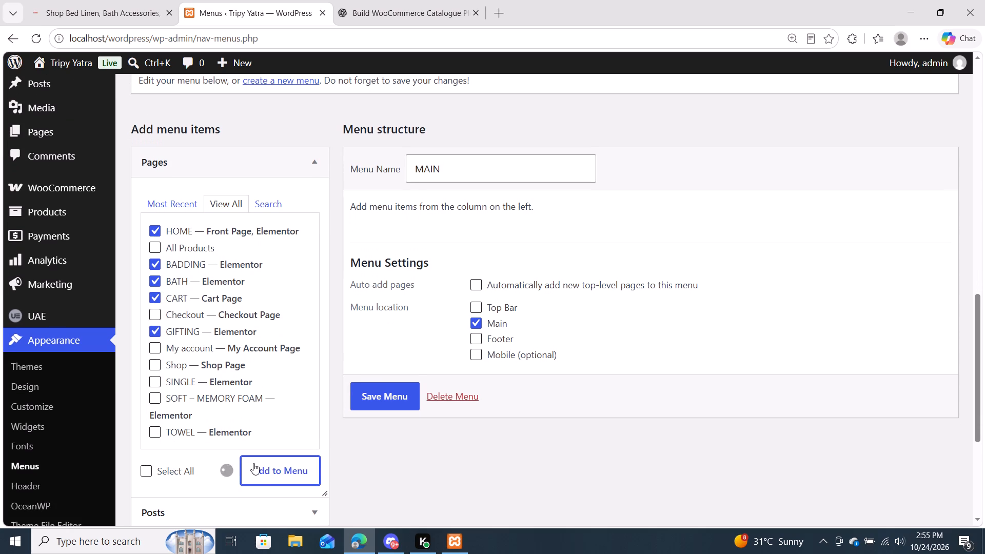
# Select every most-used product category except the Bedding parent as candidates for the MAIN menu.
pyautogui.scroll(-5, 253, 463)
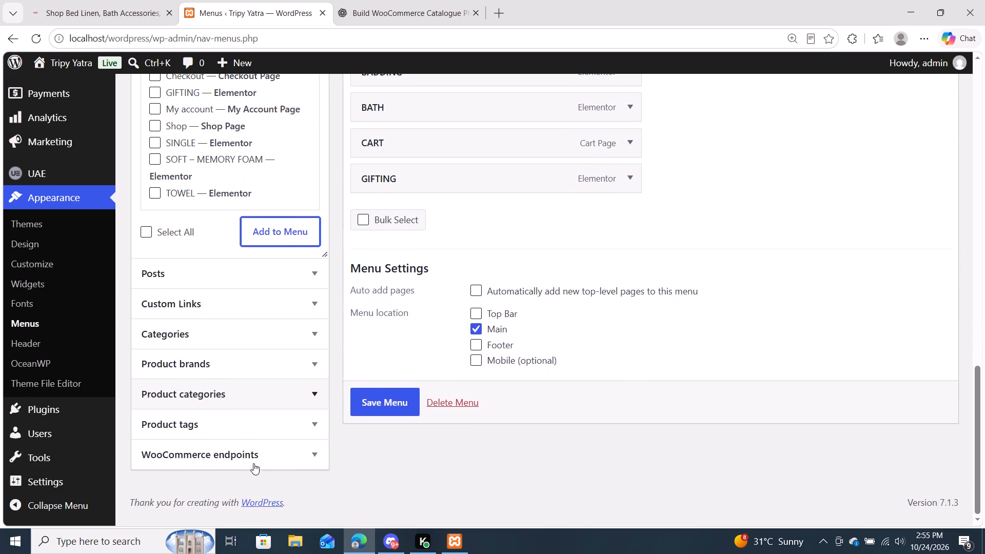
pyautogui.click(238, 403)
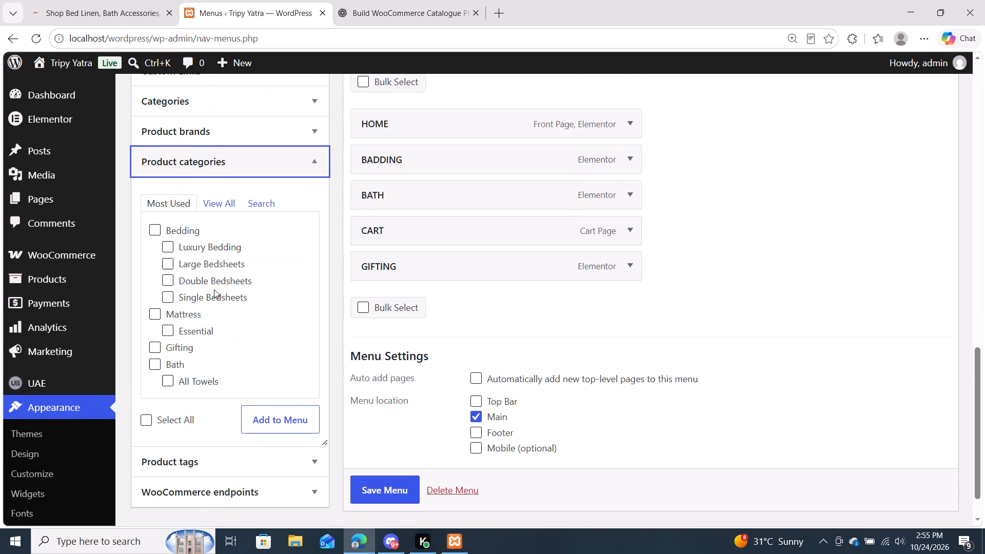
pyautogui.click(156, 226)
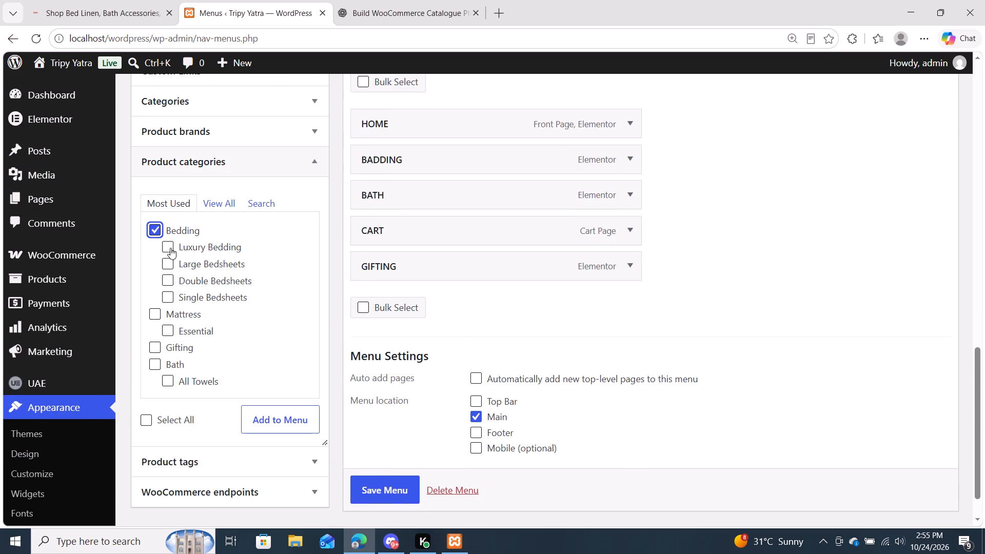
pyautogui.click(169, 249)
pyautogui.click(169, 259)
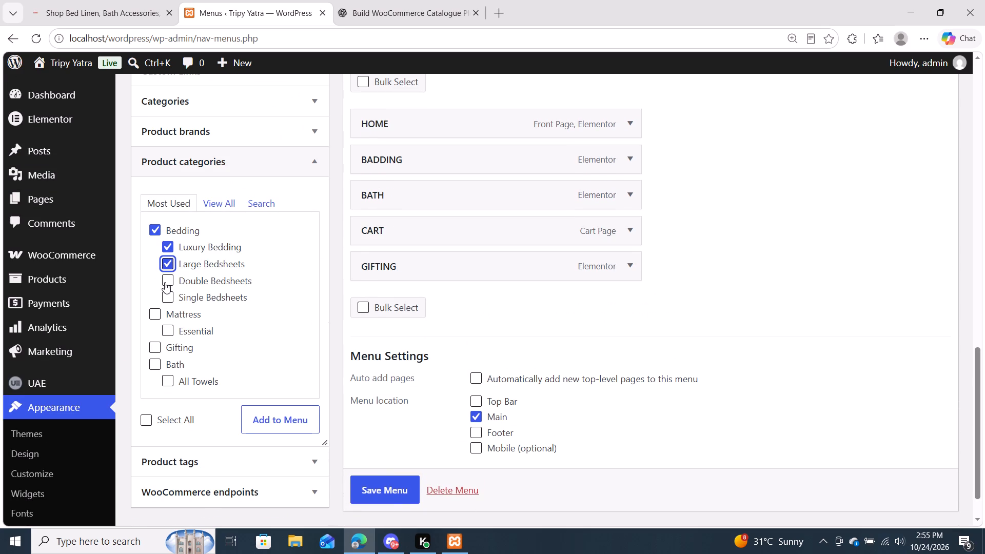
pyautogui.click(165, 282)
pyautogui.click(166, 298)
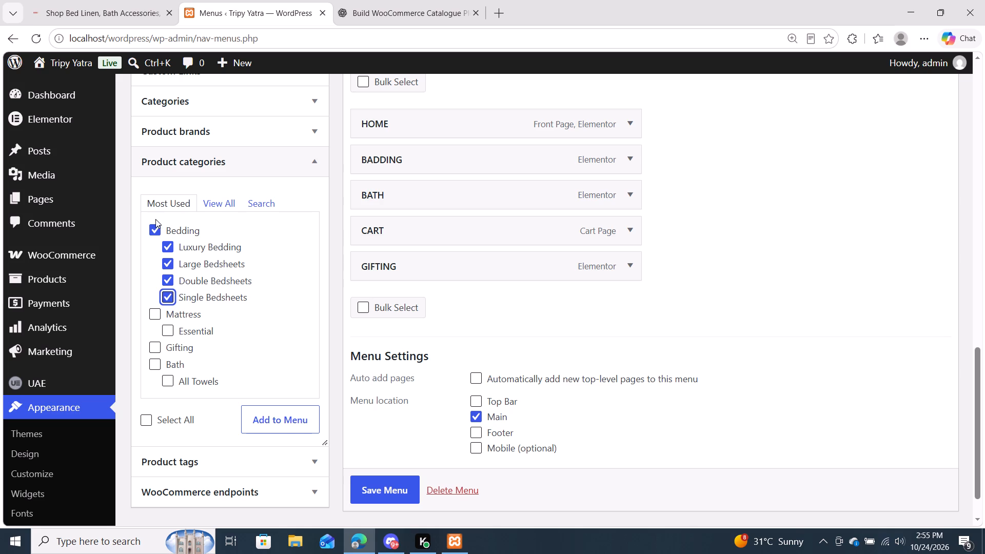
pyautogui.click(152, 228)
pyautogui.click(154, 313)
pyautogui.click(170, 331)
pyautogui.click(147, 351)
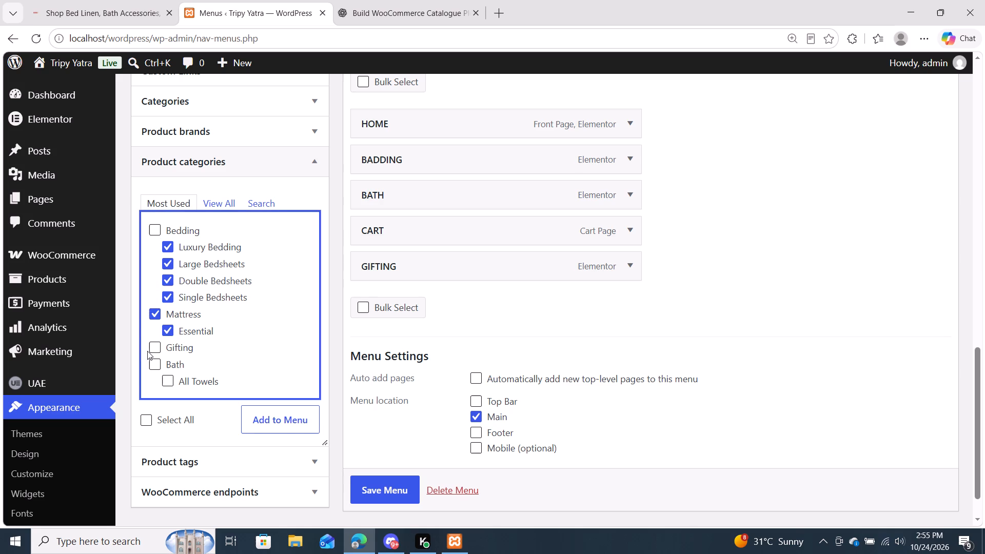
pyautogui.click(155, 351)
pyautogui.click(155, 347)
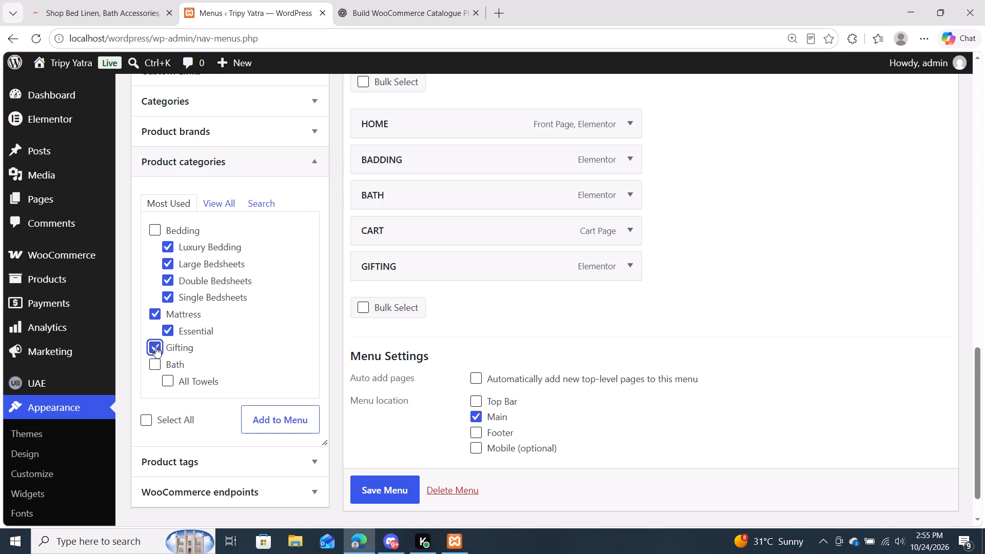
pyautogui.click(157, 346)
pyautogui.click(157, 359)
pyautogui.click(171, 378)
# In the full product category list, select Bath, its All Towels subcategory, and Bath Towels and Hand Towels under Towel.
pyautogui.click(209, 201)
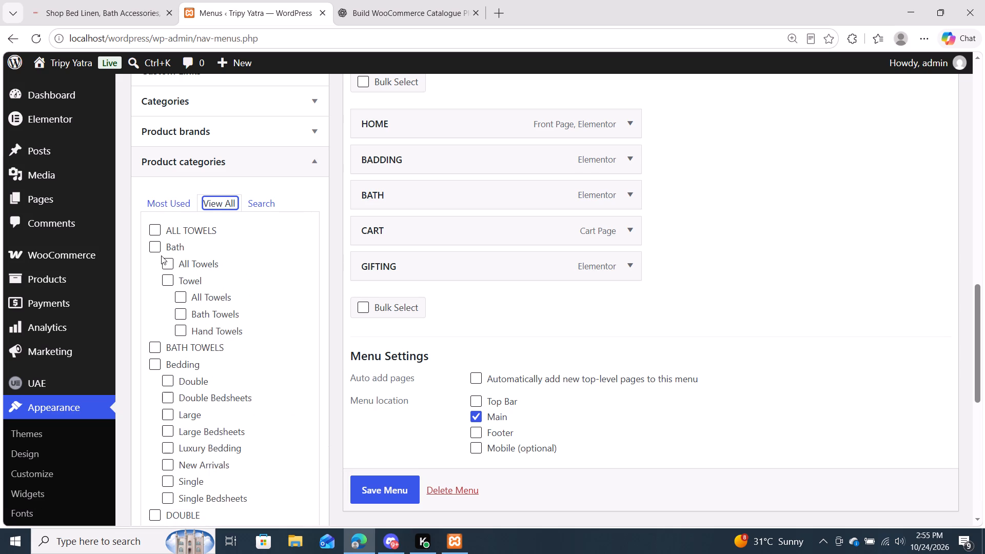
pyautogui.click(154, 243)
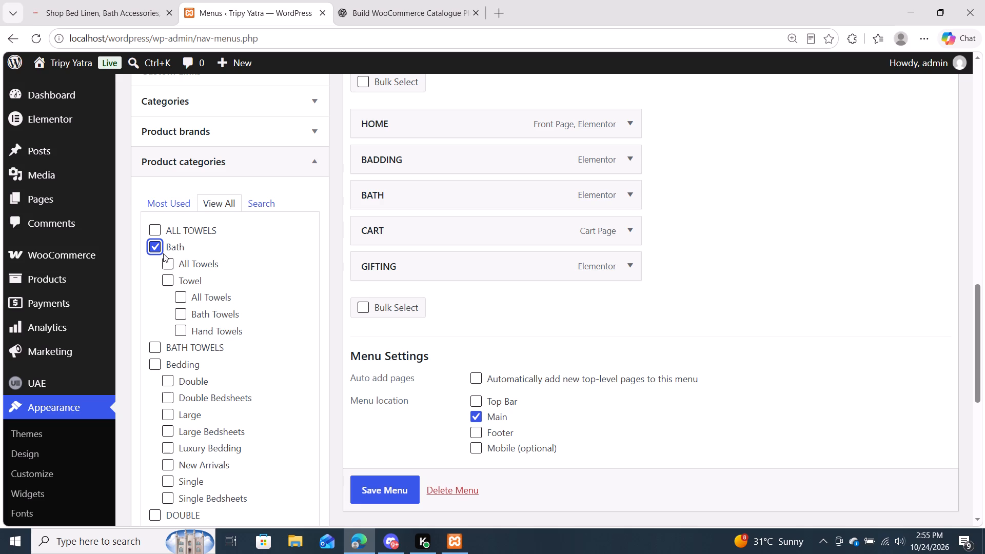
pyautogui.click(169, 261)
pyautogui.click(171, 278)
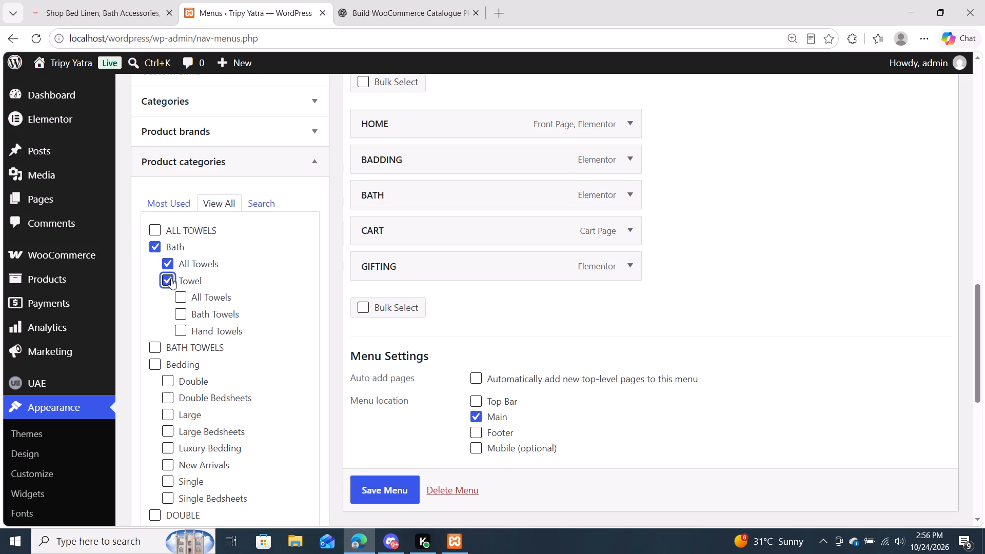
pyautogui.click(171, 278)
pyautogui.click(182, 314)
pyautogui.click(182, 327)
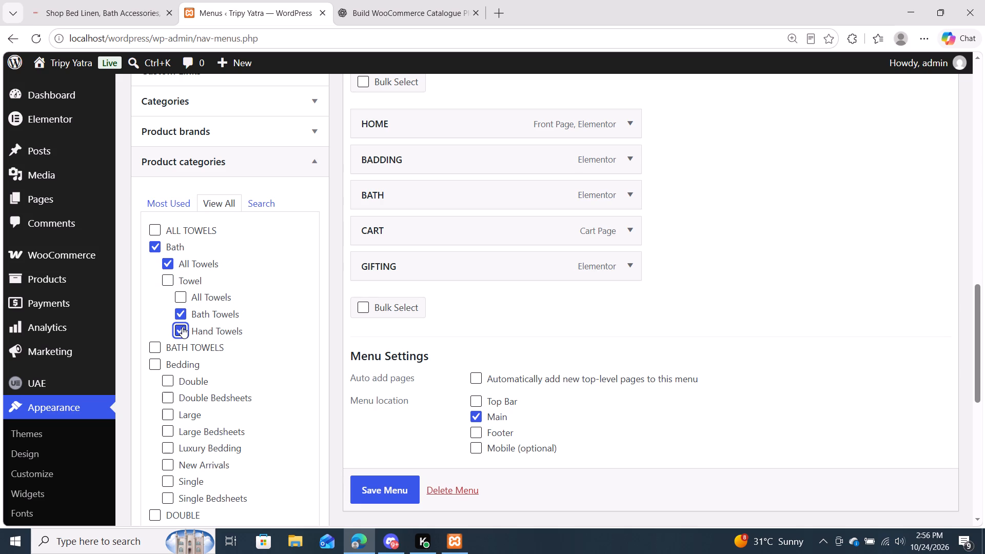
# Extend the category selection with Double Bedsheets, Large Bedsheets, Luxury Bedding, New Arrivals and Single Bedsheets under Bedding.
pyautogui.click(167, 377)
pyautogui.click(167, 392)
pyautogui.click(169, 411)
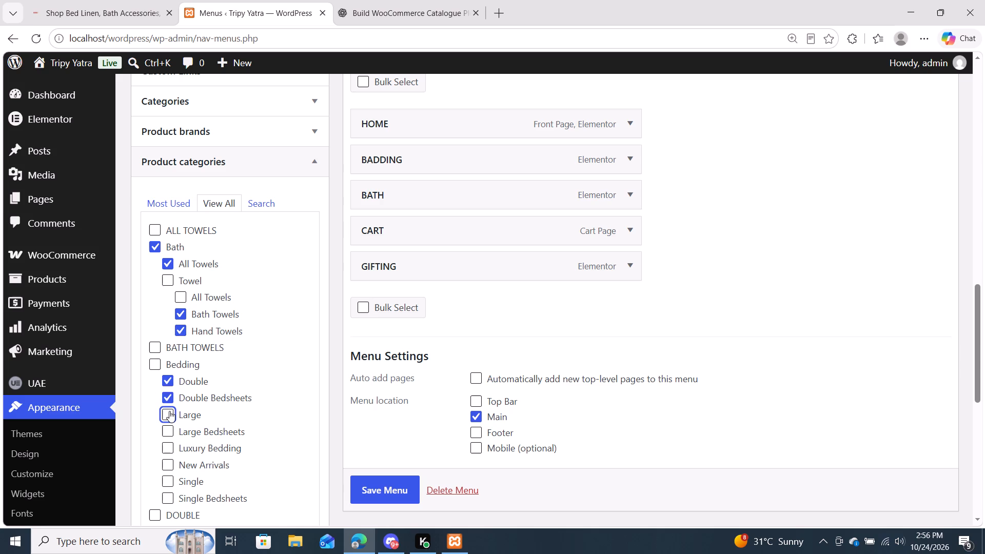
pyautogui.click(169, 411)
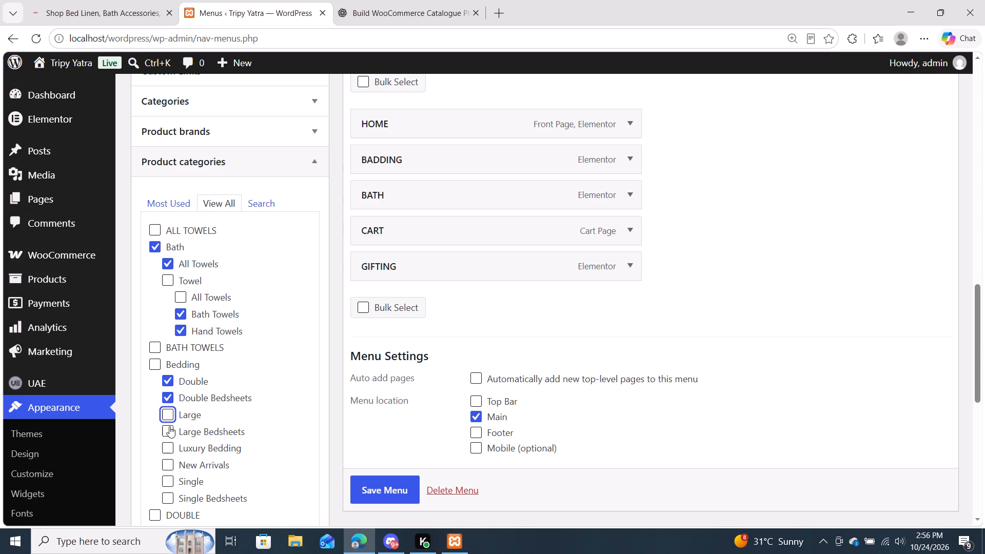
pyautogui.click(169, 426)
pyautogui.click(168, 381)
pyautogui.scroll(-1, 229, 382)
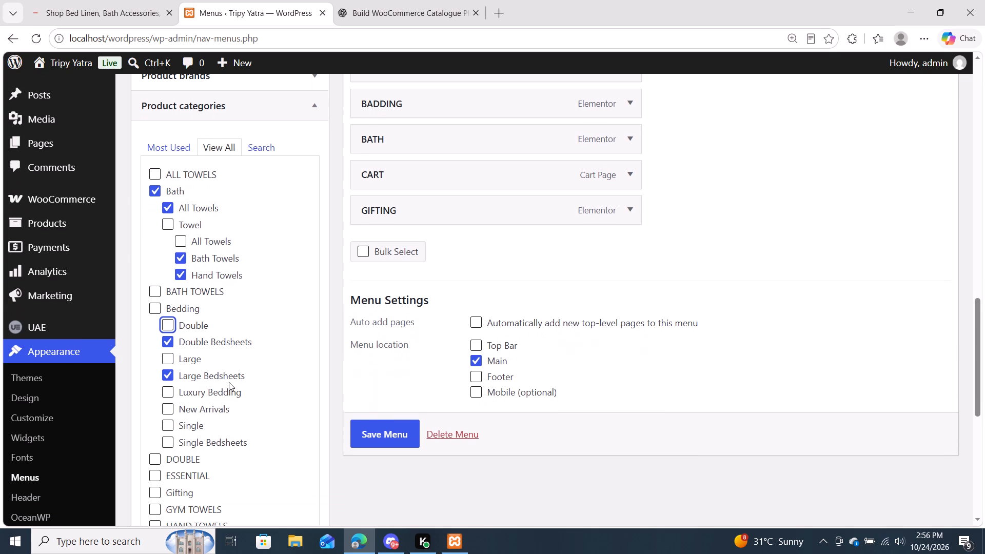
pyautogui.scroll(-1, 229, 382)
pyautogui.click(171, 373)
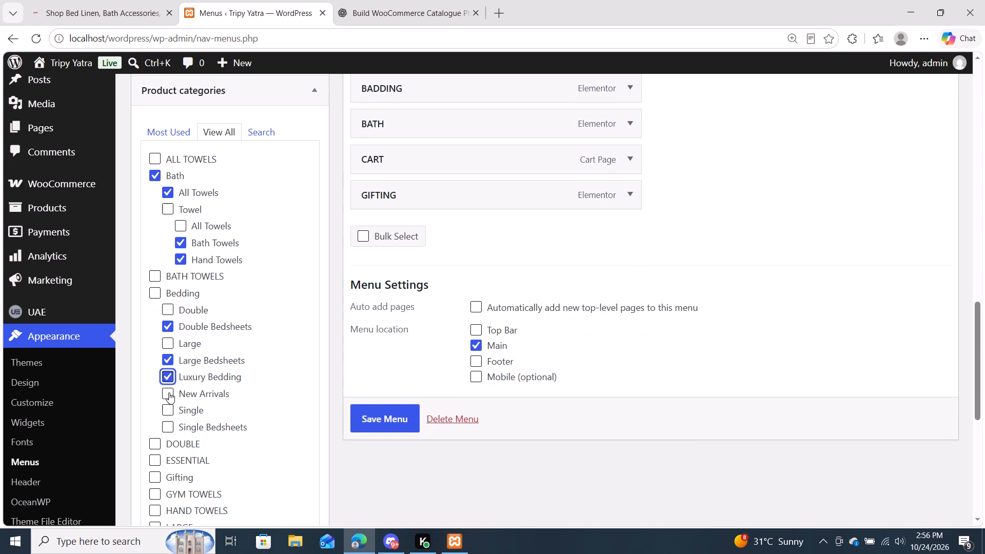
pyautogui.click(169, 391)
pyautogui.click(169, 425)
# Include the top-level Gifting category in the product category selection.
pyautogui.scroll(-1, 169, 425)
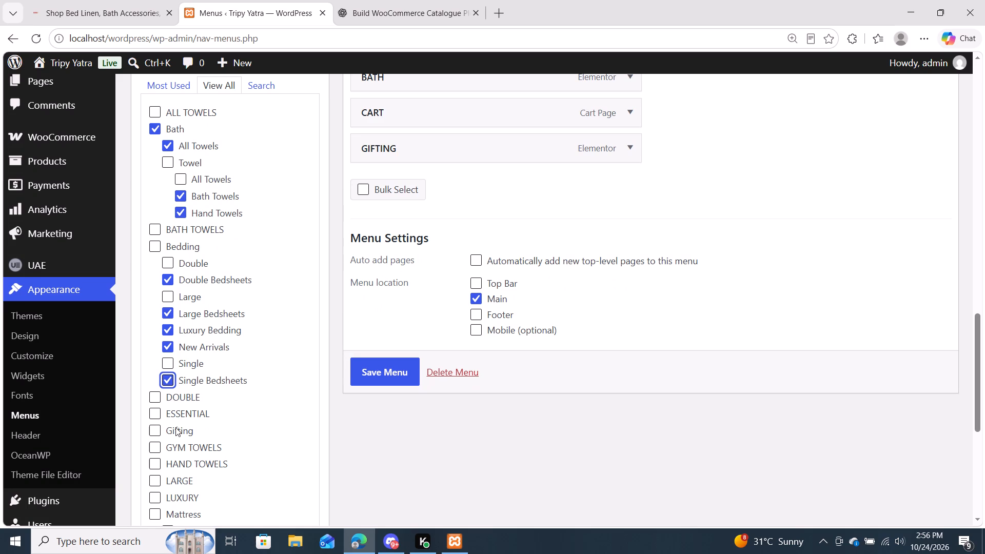
pyautogui.scroll(-1, 187, 440)
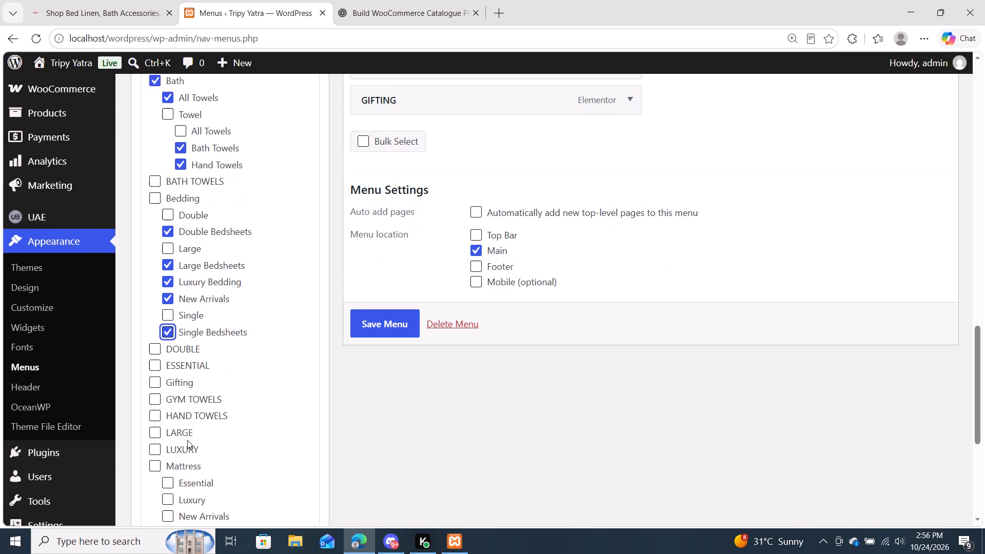
pyautogui.scroll(-1, 187, 440)
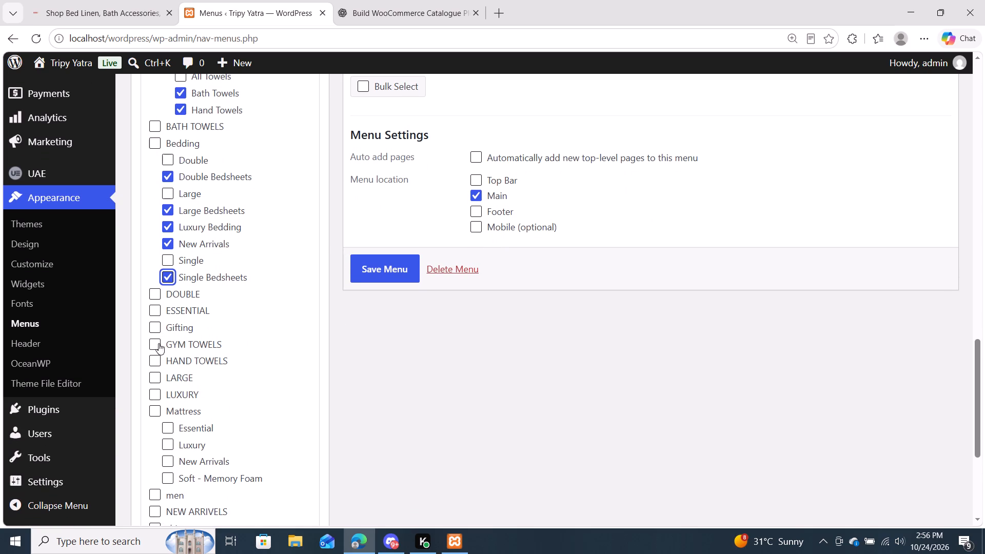
pyautogui.click(157, 328)
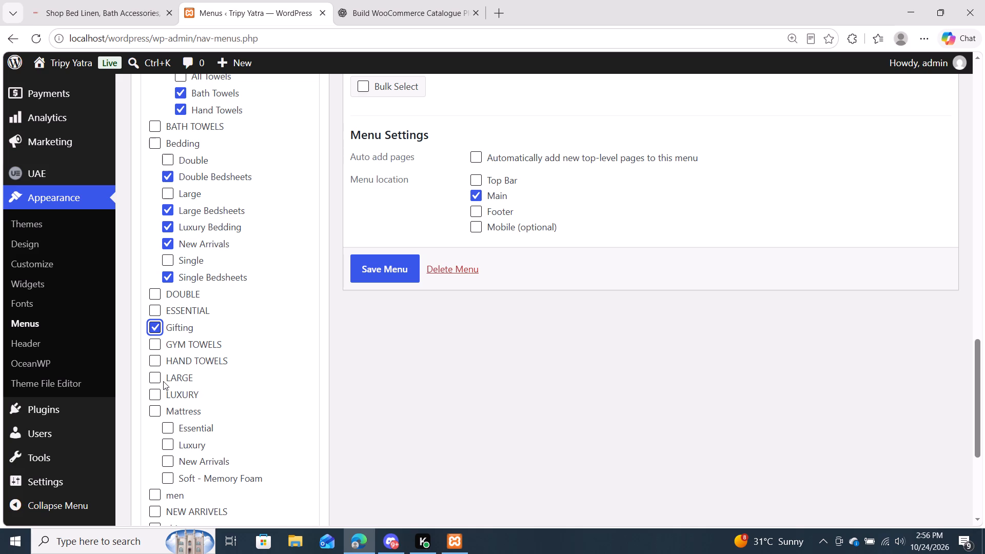
# Select Essential, Luxury, New Arrivals and Soft - Memory Foam under Mattress, and add all selected categories to the MAIN menu.
pyautogui.scroll(-1, 160, 374)
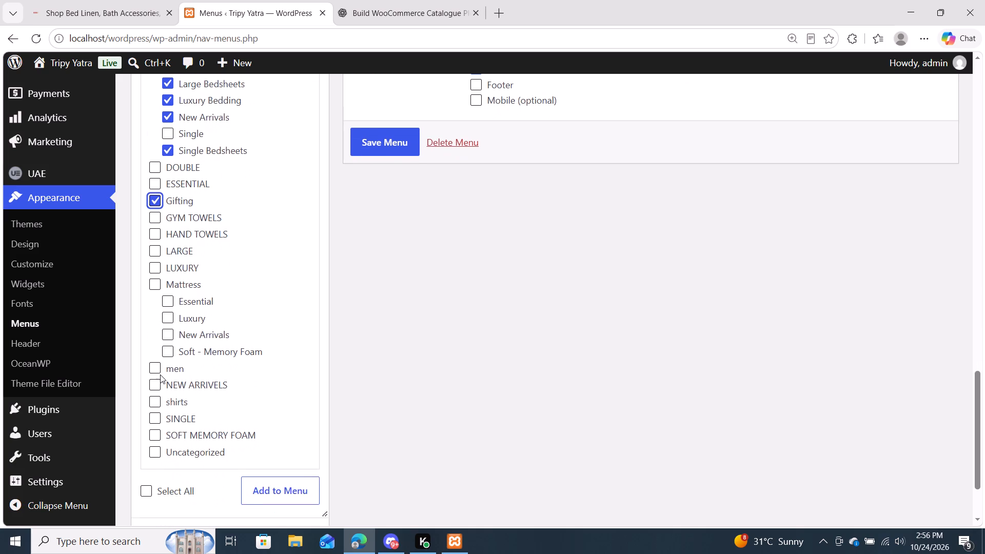
pyautogui.scroll(-2, 160, 374)
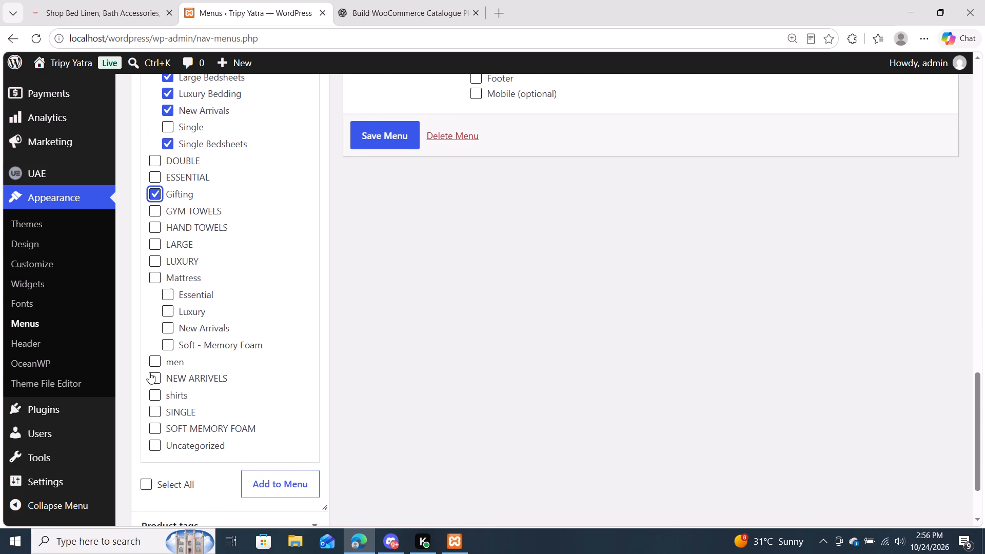
pyautogui.scroll(2, 97, 264)
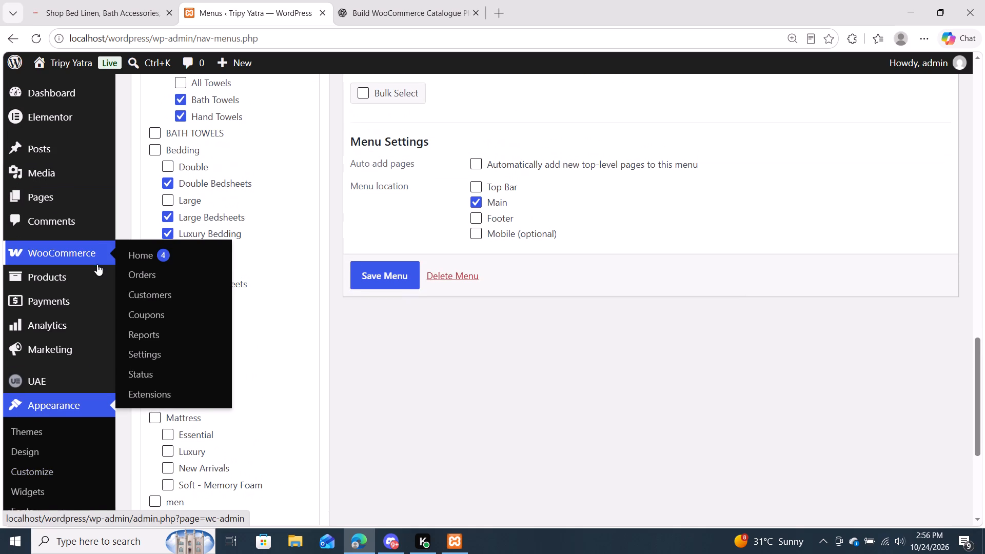
pyautogui.scroll(-1, 253, 418)
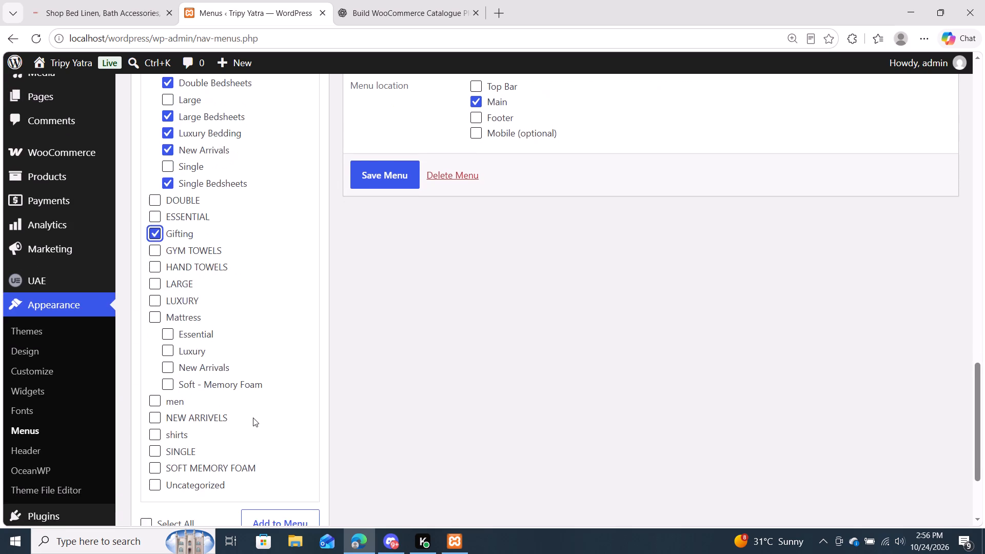
pyautogui.scroll(-1, 253, 418)
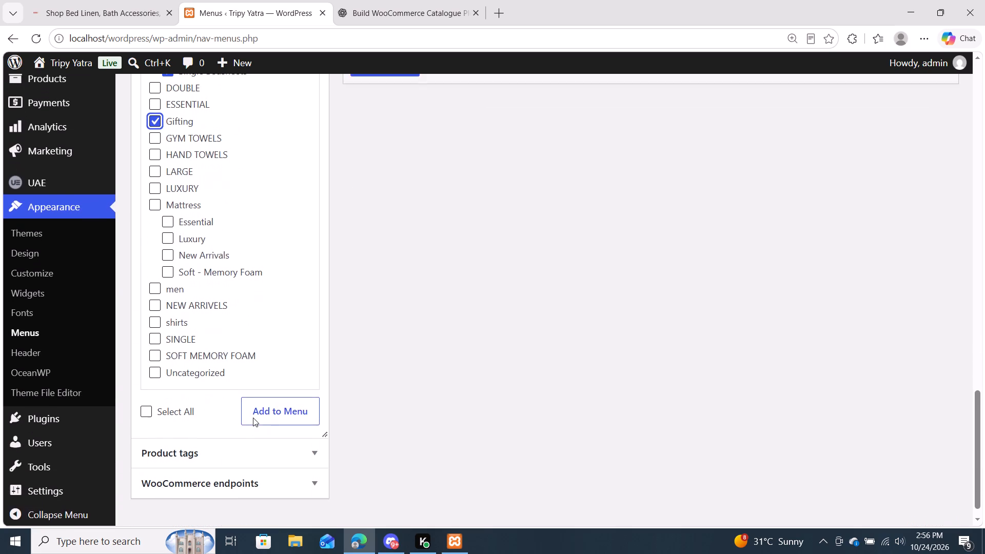
pyautogui.scroll(-2, 253, 418)
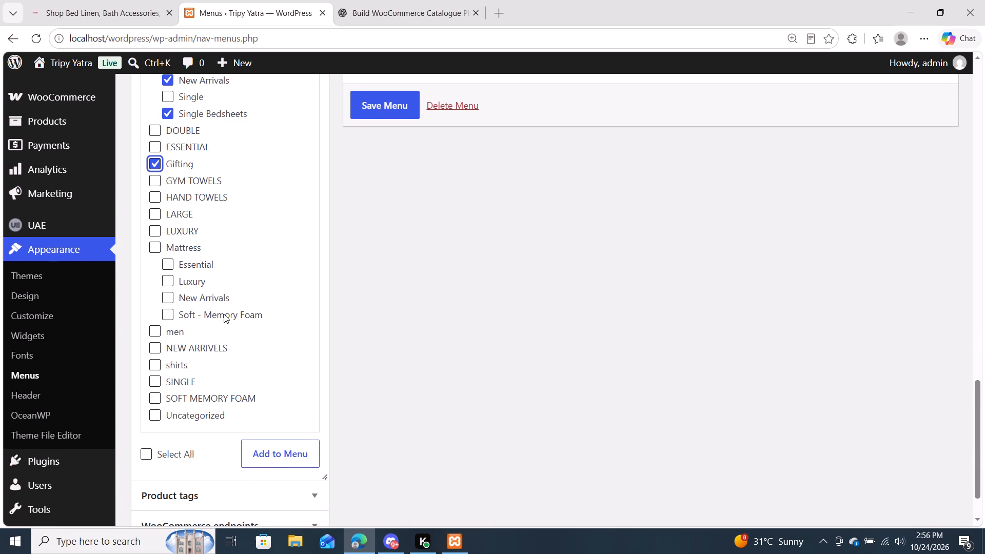
pyautogui.click(164, 262)
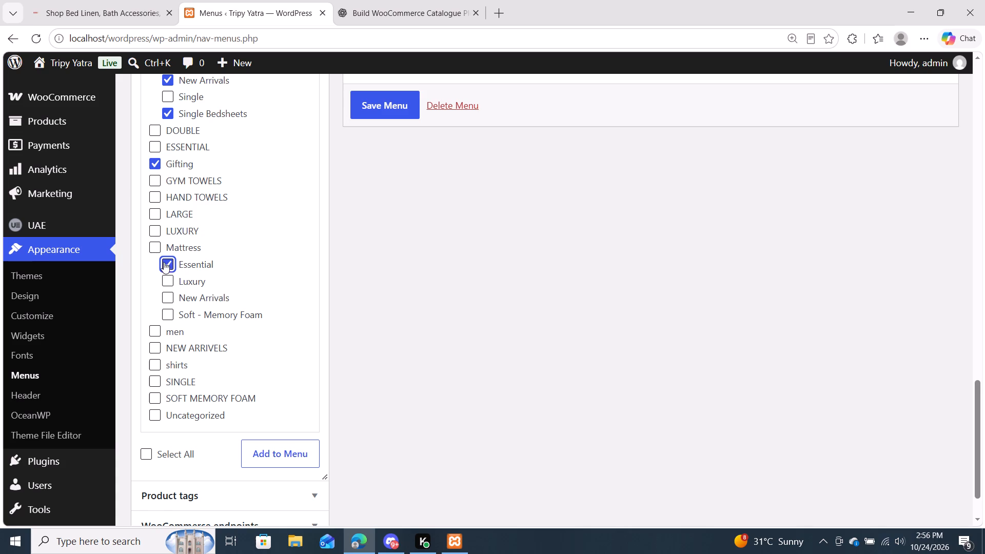
pyautogui.click(169, 284)
pyautogui.click(169, 294)
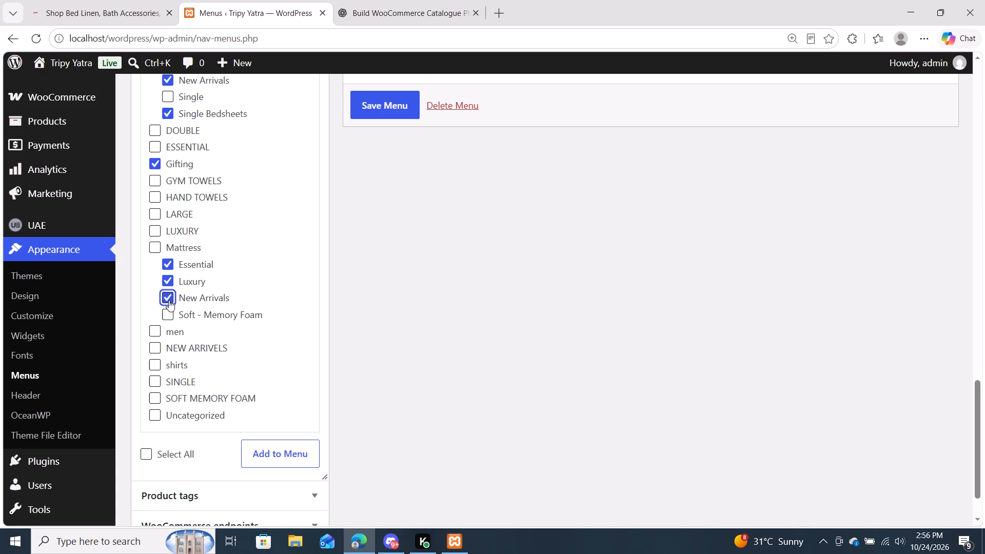
pyautogui.click(169, 308)
pyautogui.click(169, 313)
pyautogui.click(261, 451)
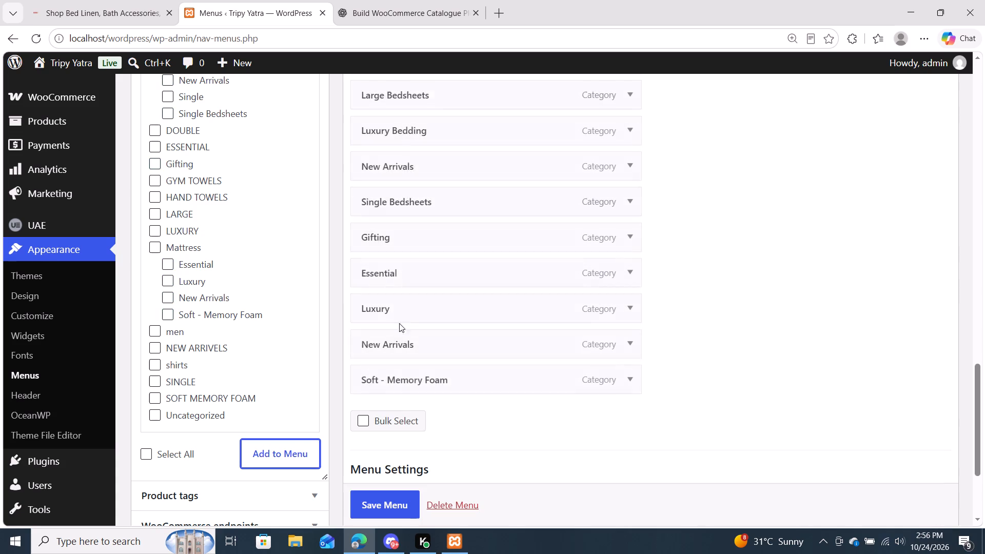
# Nest Double Bedsheets, Luxury Bedding, Large Bedsheets and Single Bedsheets, in that order, as sub items of BADDING in the menu structure.
pyautogui.scroll(9, 449, 300)
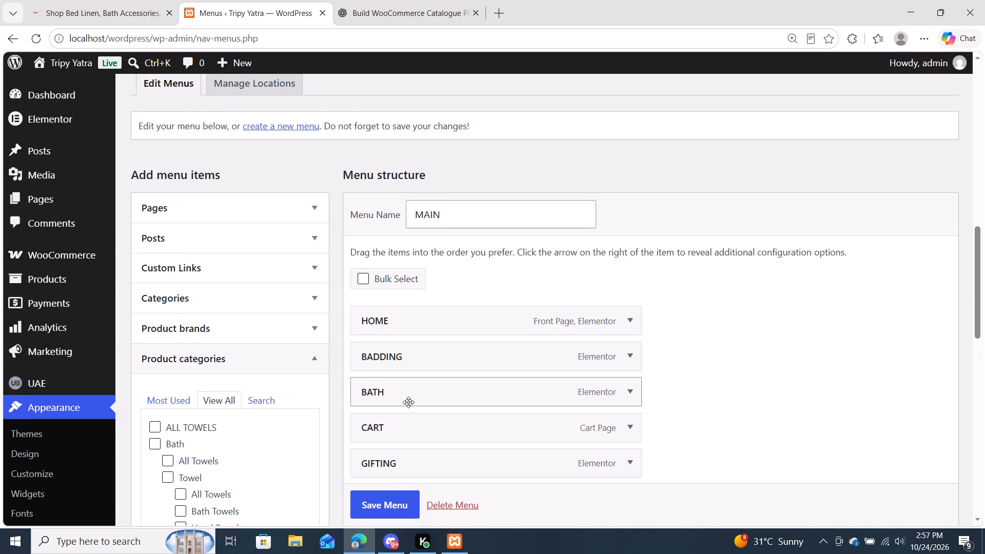
pyautogui.scroll(-3, 408, 402)
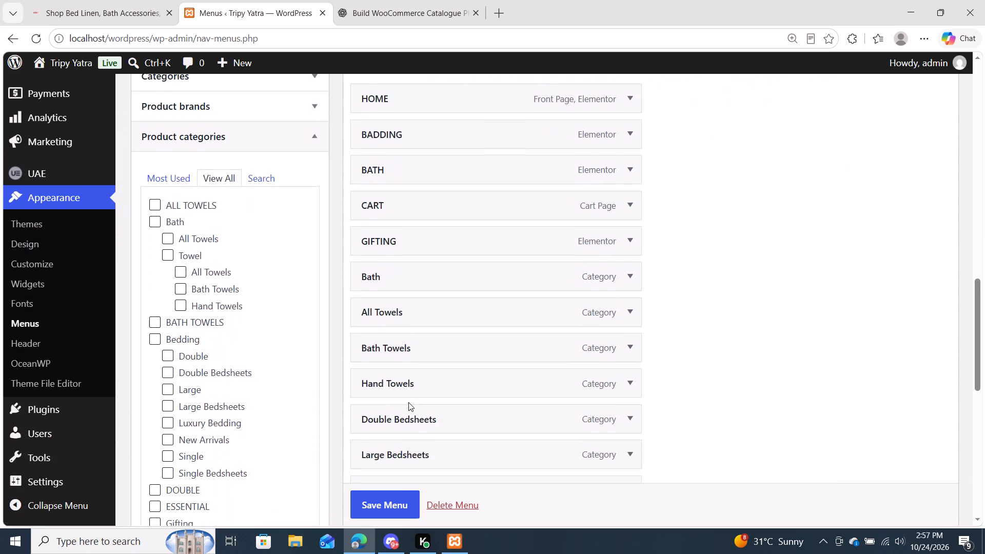
pyautogui.scroll(-2, 408, 402)
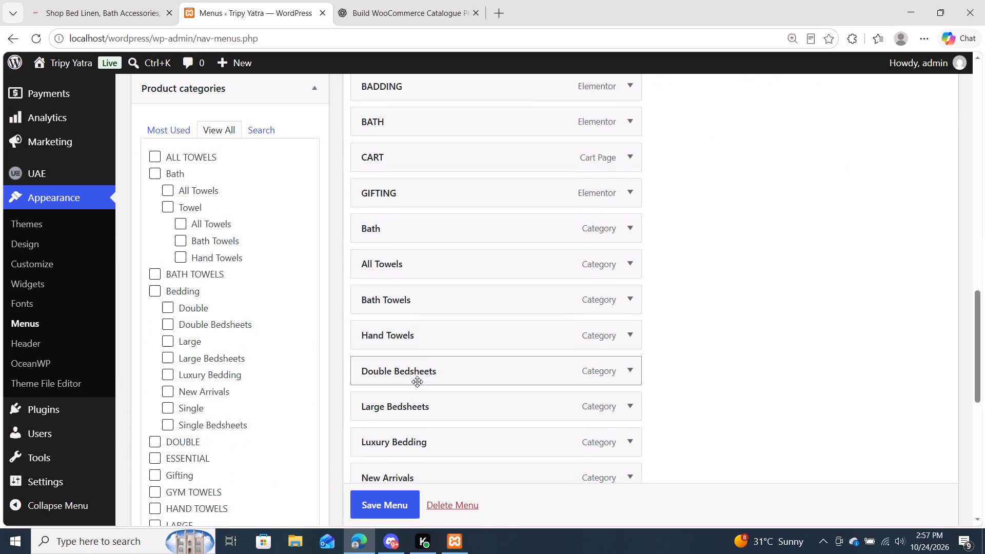
pyautogui.moveTo(417, 382); pyautogui.dragTo(439, 115)
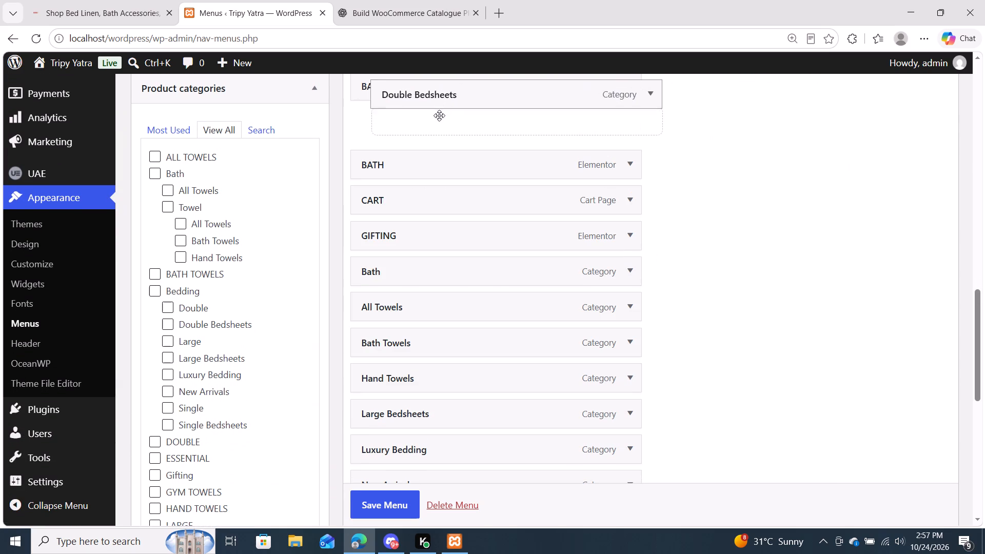
pyautogui.moveTo(439, 115); pyautogui.dragTo(443, 129)
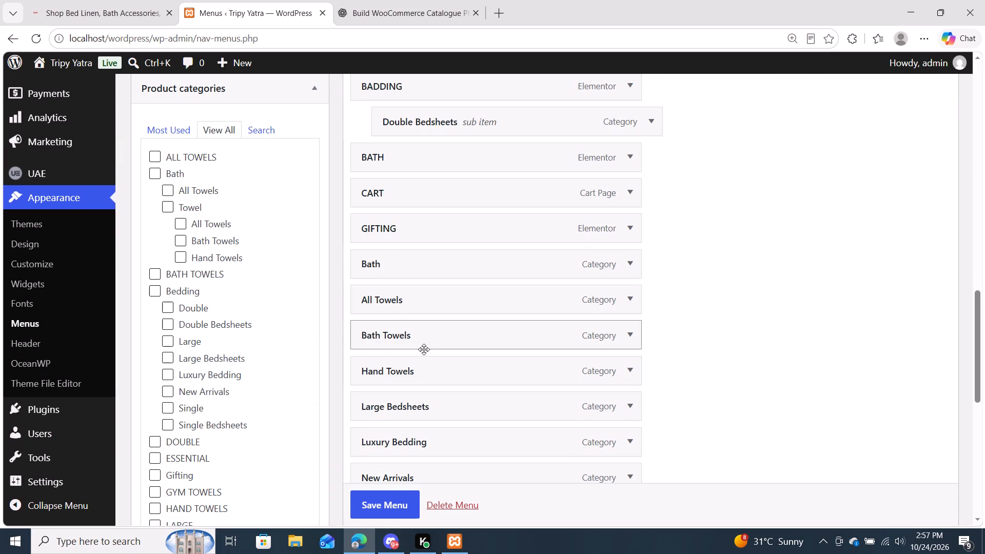
pyautogui.moveTo(413, 434); pyautogui.dragTo(448, 162)
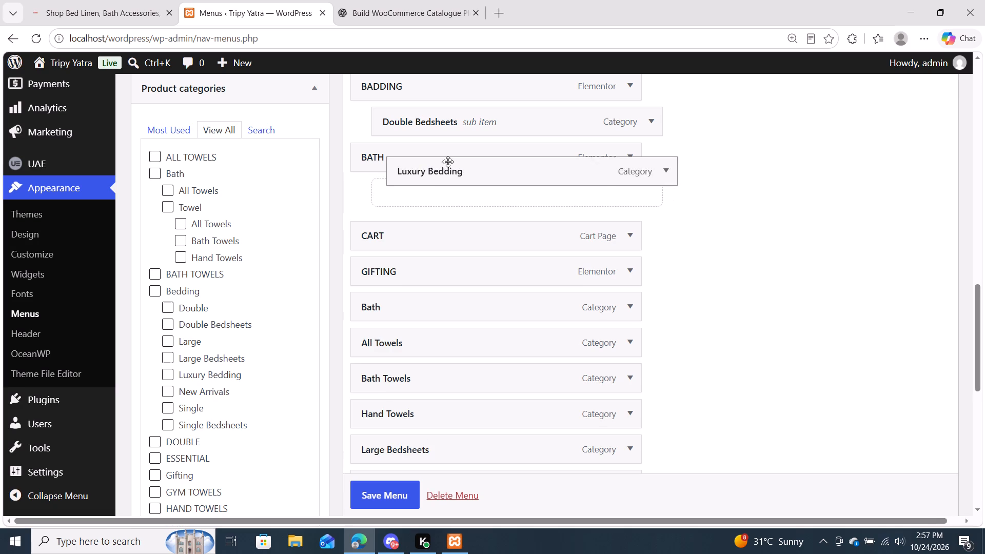
pyautogui.moveTo(448, 162); pyautogui.dragTo(436, 145)
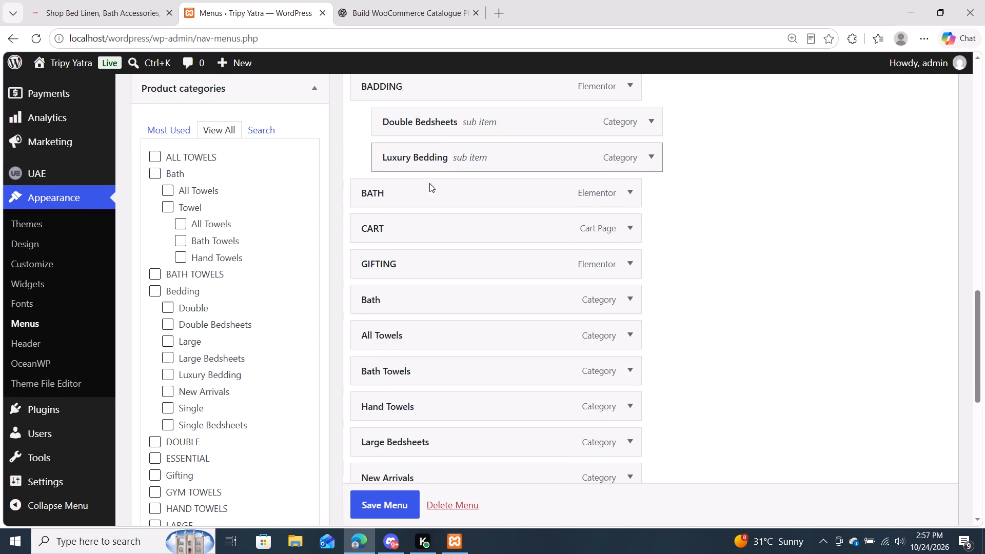
pyautogui.moveTo(403, 444); pyautogui.dragTo(426, 184)
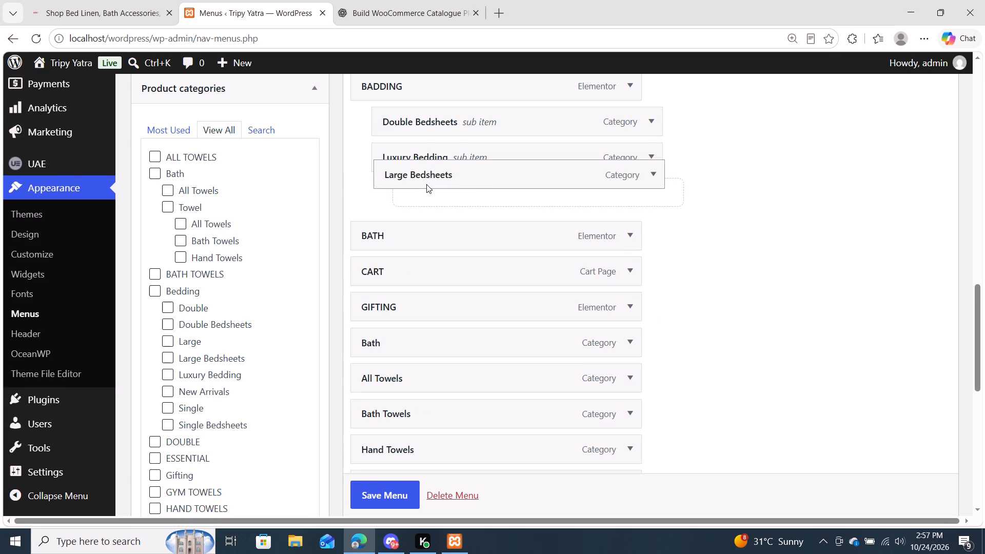
pyautogui.moveTo(426, 184); pyautogui.dragTo(426, 188)
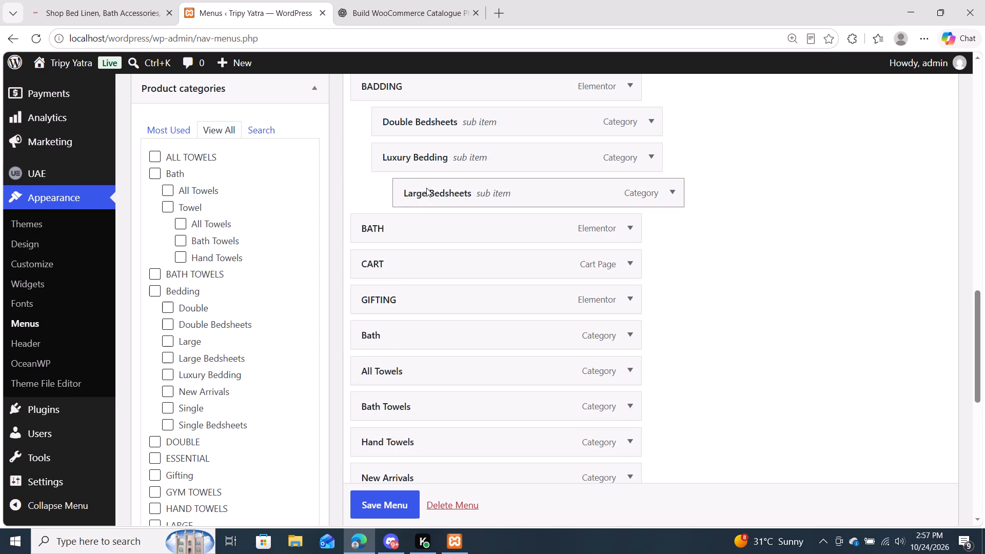
pyautogui.moveTo(431, 190); pyautogui.dragTo(411, 190)
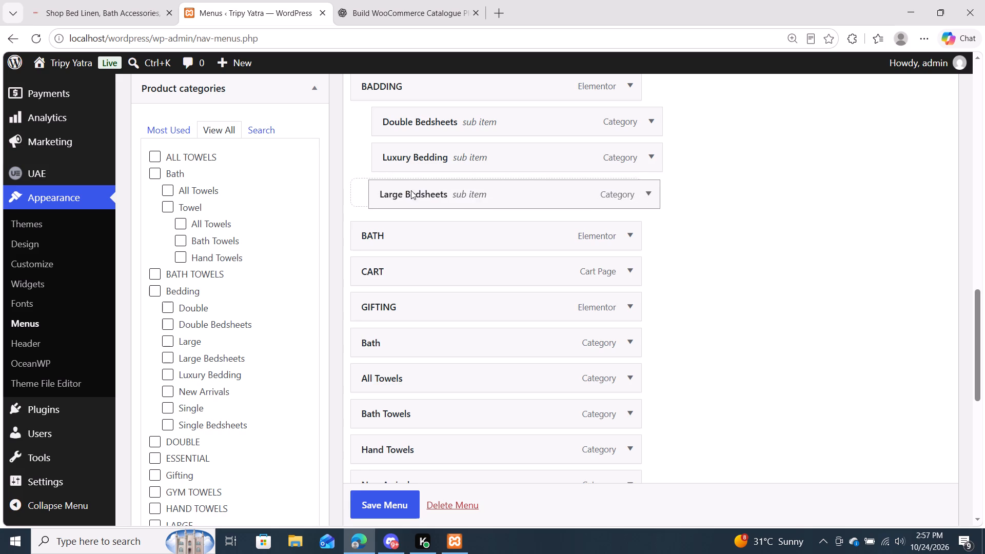
pyautogui.moveTo(411, 190); pyautogui.dragTo(412, 190)
pyautogui.scroll(-1, 405, 411)
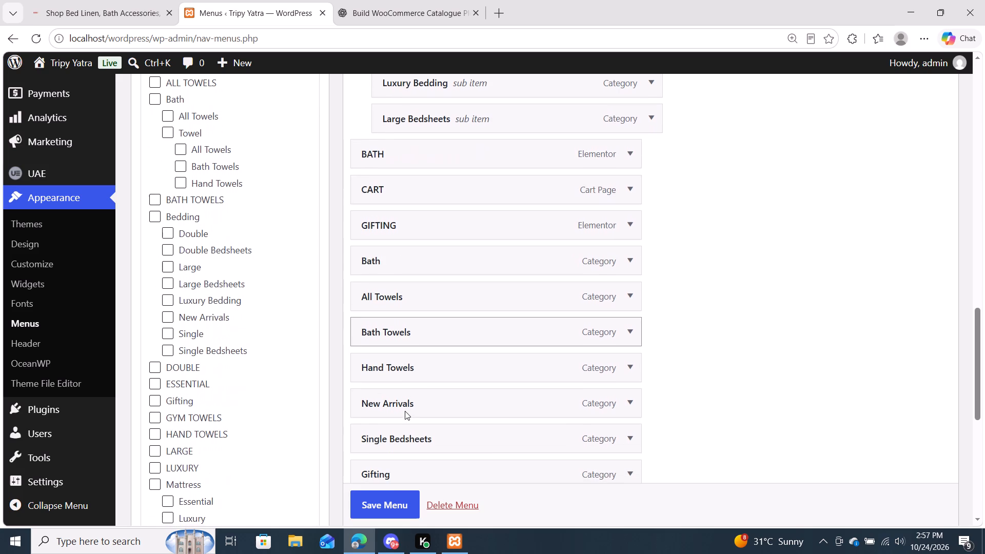
pyautogui.scroll(-1, 405, 411)
pyautogui.moveTo(411, 422); pyautogui.dragTo(462, 160)
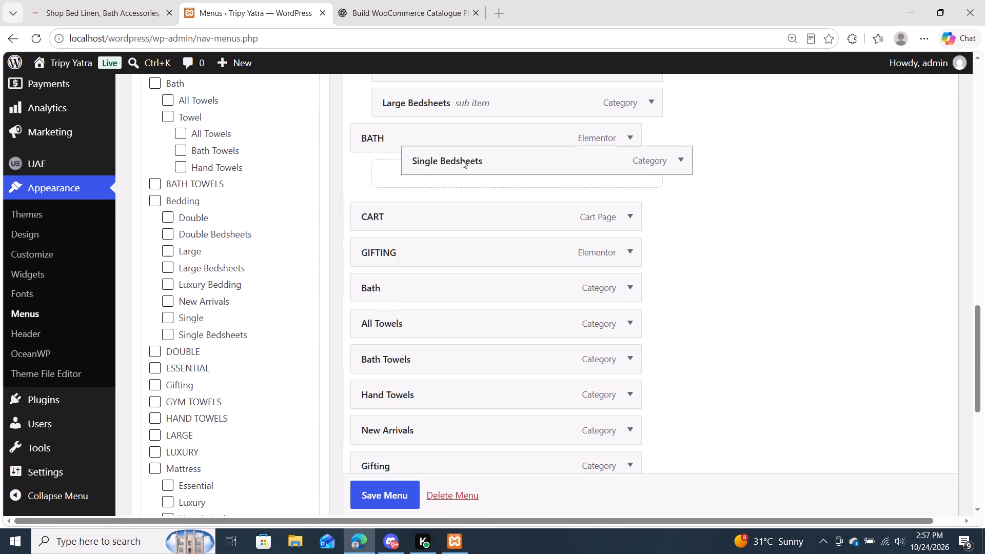
pyautogui.moveTo(462, 160); pyautogui.dragTo(435, 136)
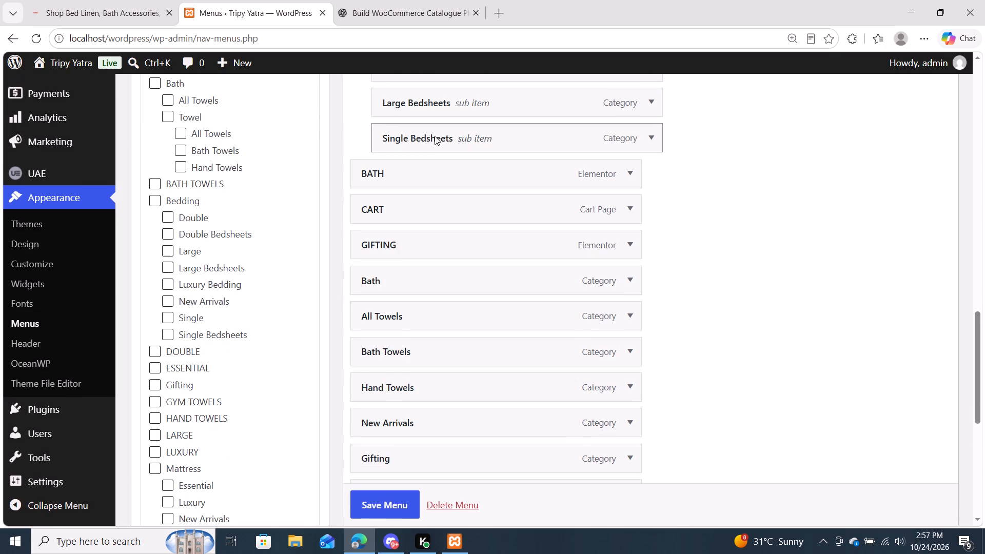
# Nest All Towels, Bath Towels and Hand Towels, in that order, as sub items of the BATH page item.
pyautogui.scroll(1, 422, 405)
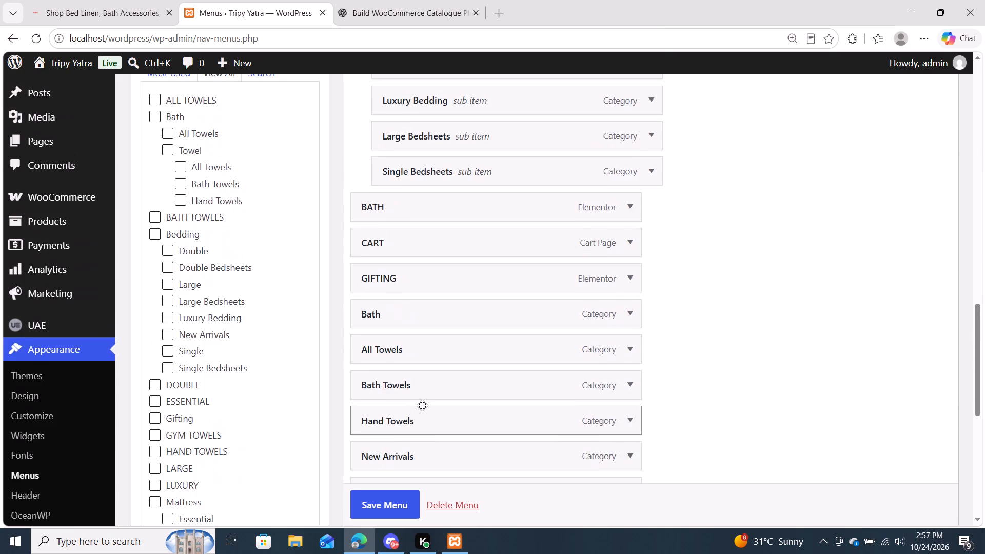
pyautogui.scroll(3, 422, 405)
pyautogui.scroll(-2, 422, 405)
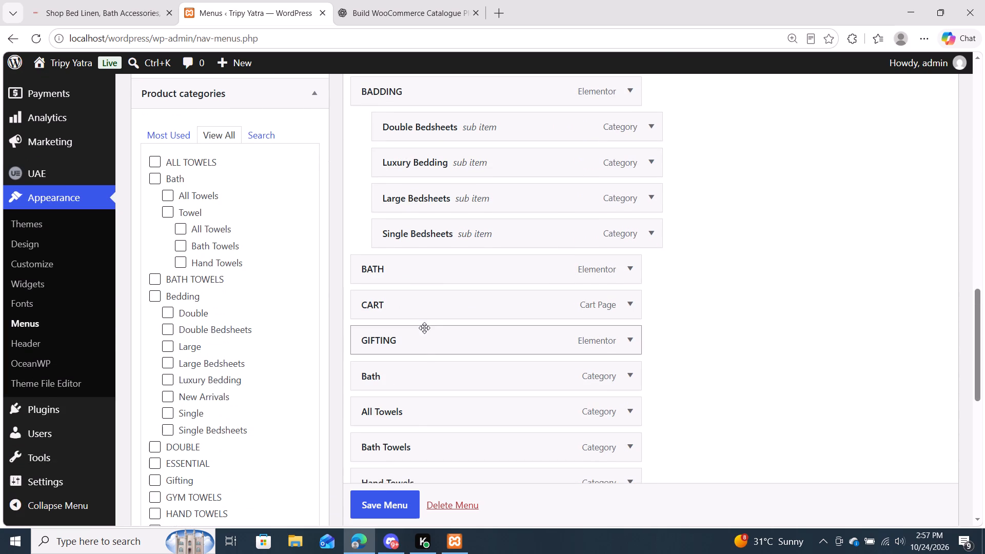
pyautogui.moveTo(412, 417); pyautogui.dragTo(432, 296)
pyautogui.click(432, 296)
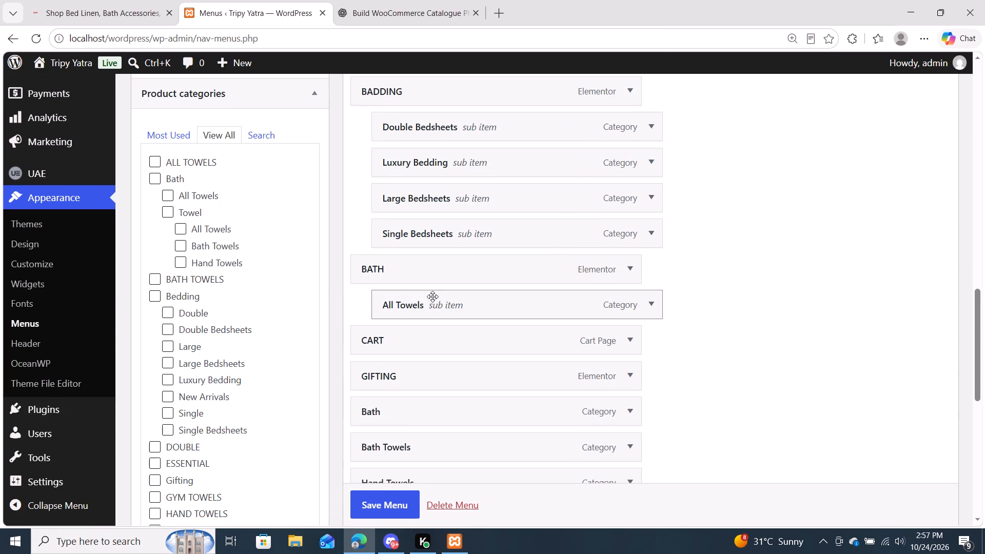
pyautogui.moveTo(396, 453); pyautogui.dragTo(417, 342)
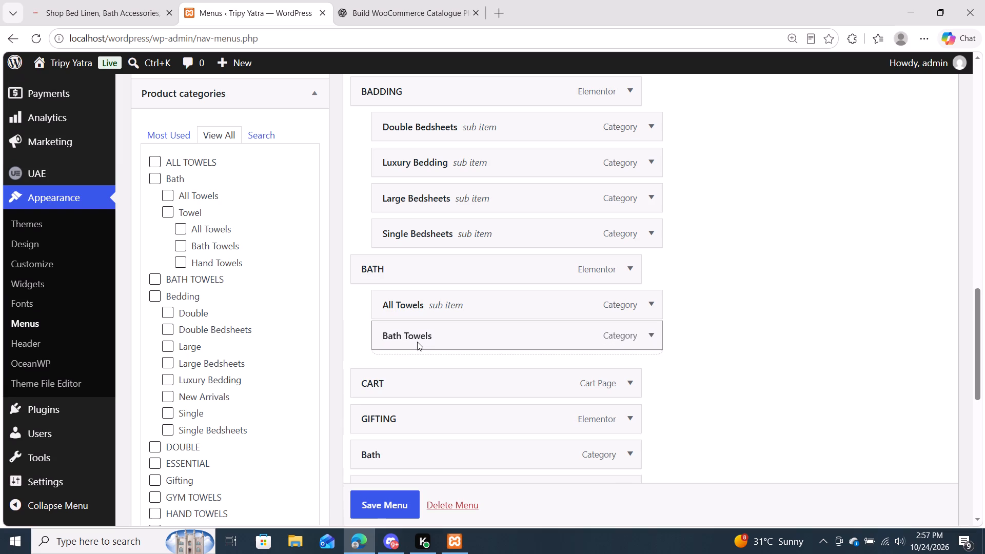
pyautogui.moveTo(417, 342); pyautogui.dragTo(417, 342)
pyautogui.scroll(-1, 400, 464)
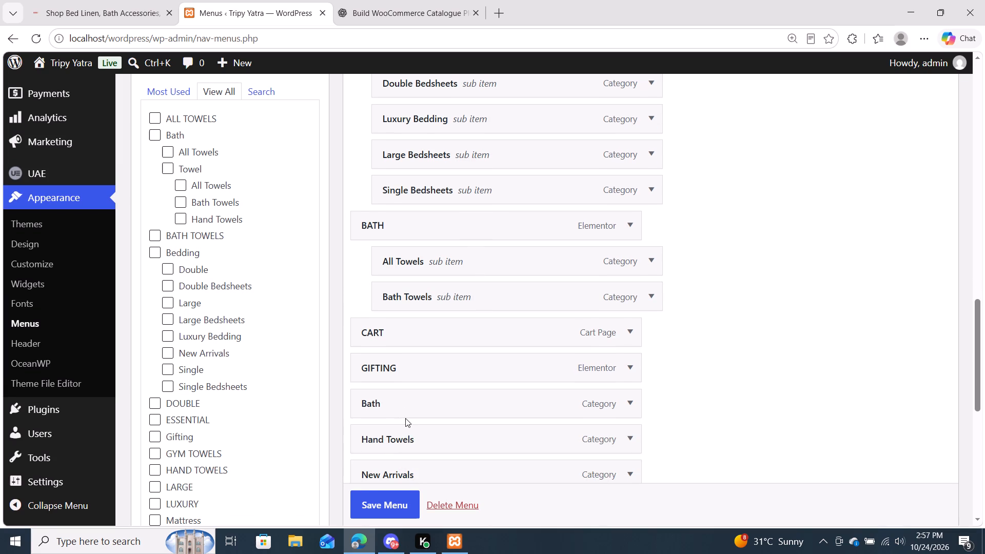
pyautogui.moveTo(407, 436); pyautogui.dragTo(433, 327)
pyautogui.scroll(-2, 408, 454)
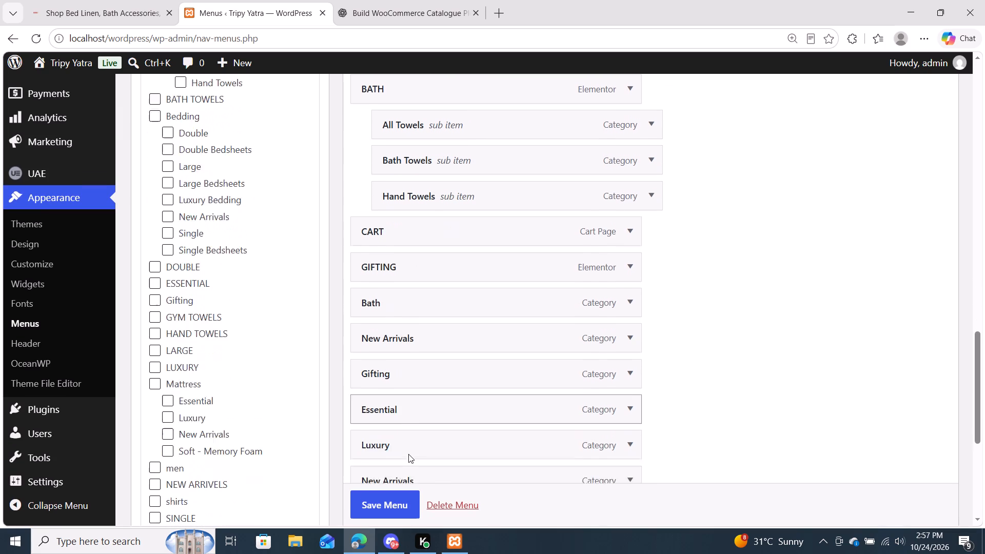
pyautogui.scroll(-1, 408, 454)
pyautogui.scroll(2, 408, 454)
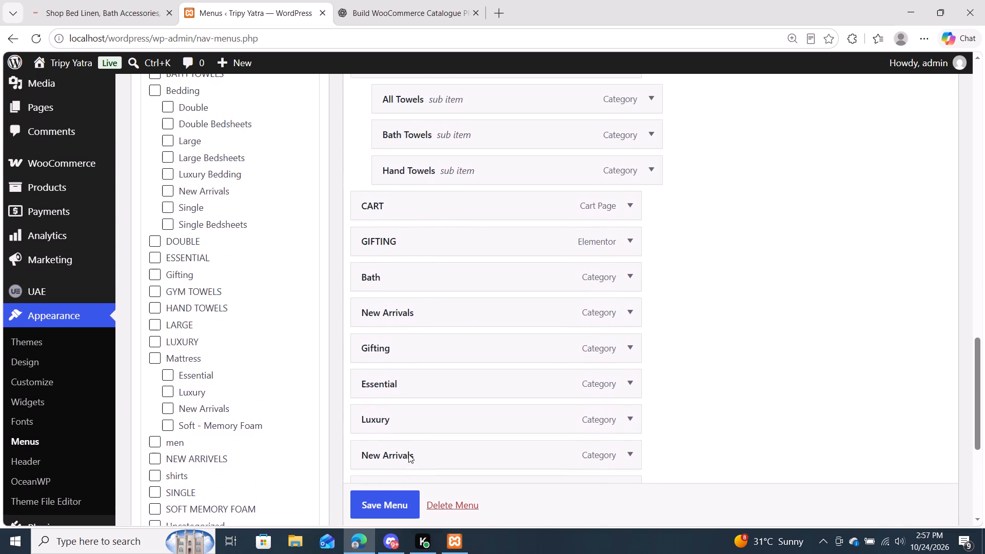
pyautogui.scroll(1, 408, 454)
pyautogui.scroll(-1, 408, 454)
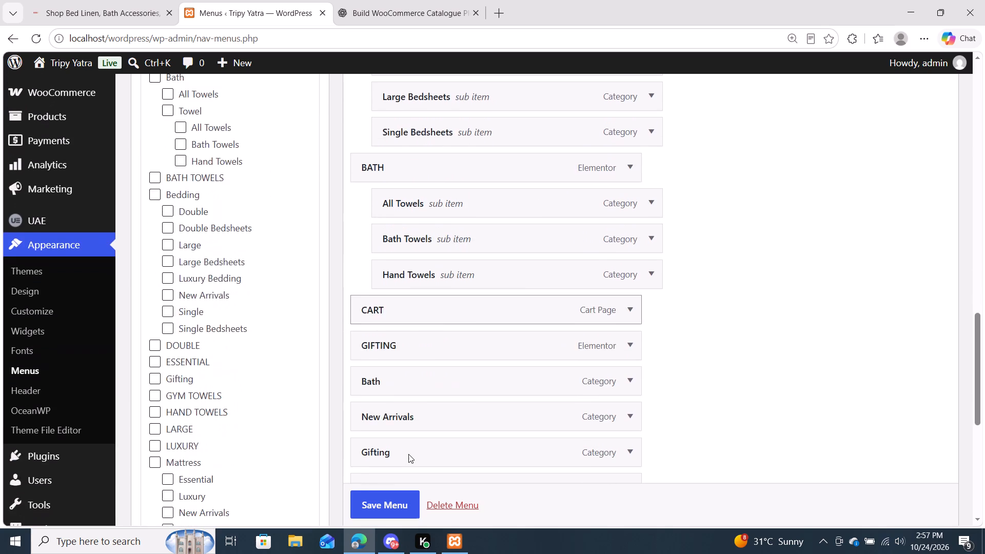
# Look through the full and most-used product category lists for categories still needed in the menu.
pyautogui.scroll(-1, 408, 454)
pyautogui.scroll(3, 264, 322)
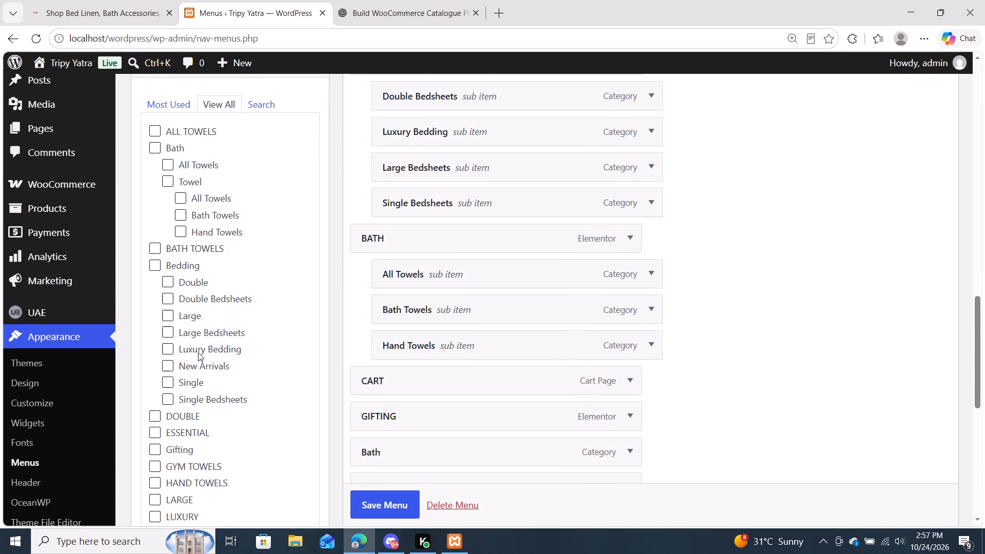
pyautogui.scroll(-2, 198, 373)
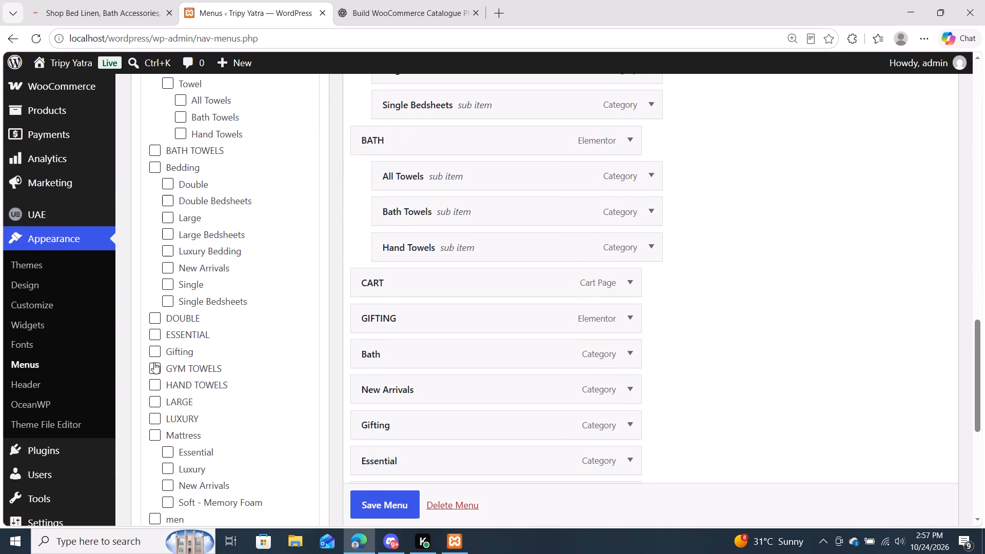
pyautogui.scroll(-2, 195, 473)
pyautogui.scroll(1, 195, 473)
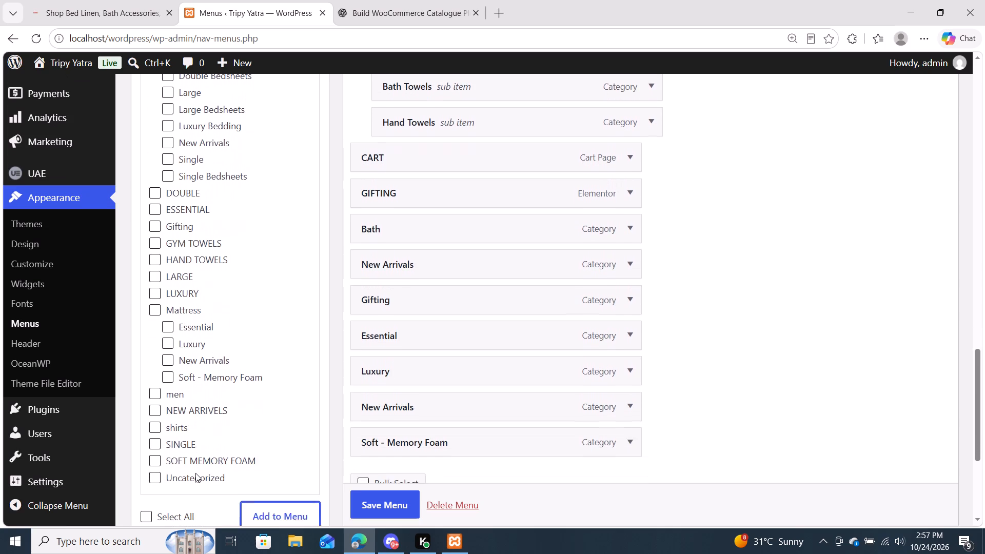
pyautogui.scroll(2, 195, 473)
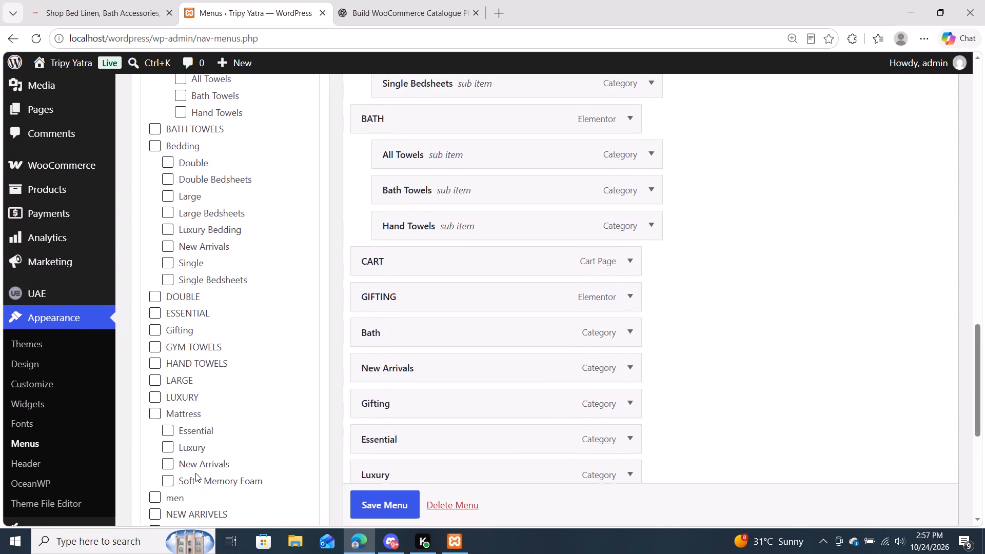
pyautogui.scroll(1, 195, 473)
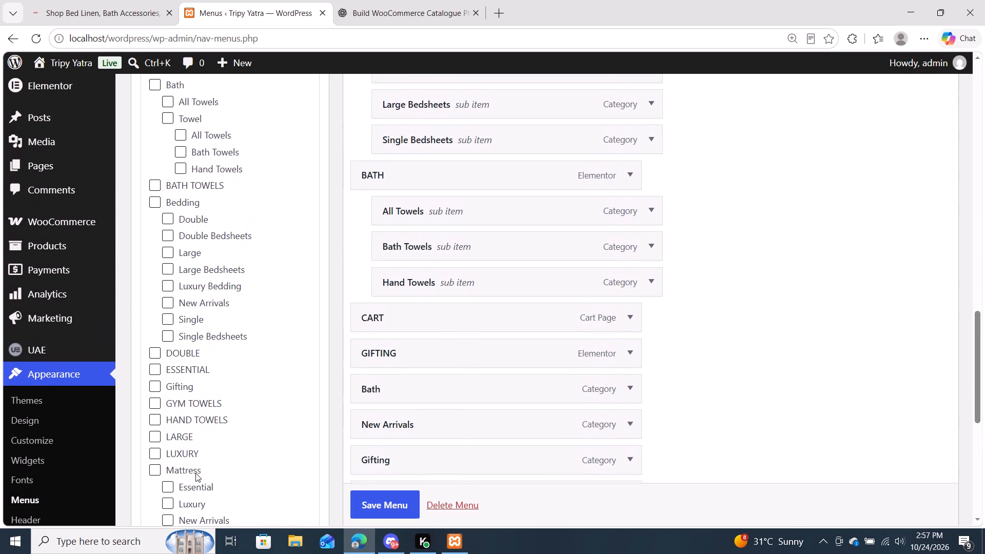
pyautogui.scroll(1, 195, 473)
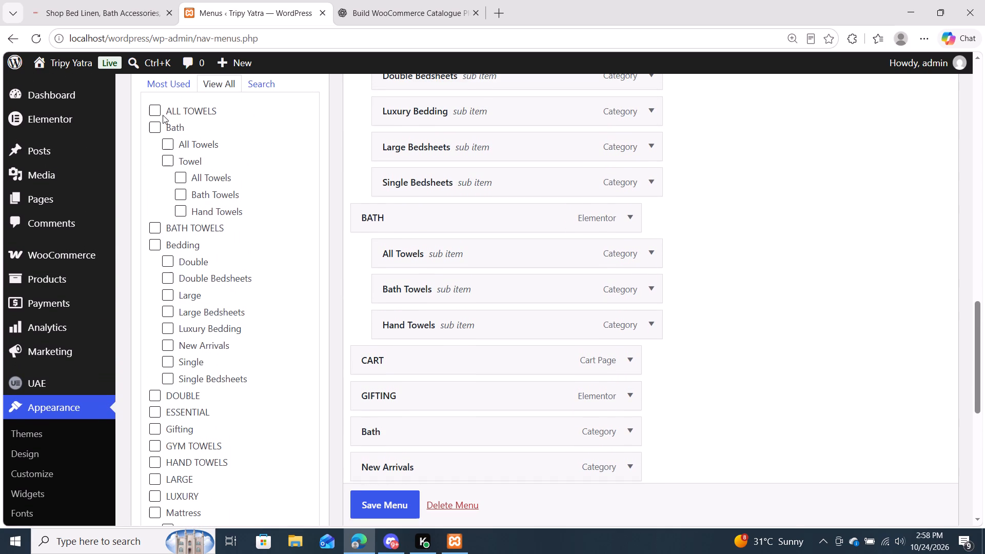
pyautogui.click(165, 89)
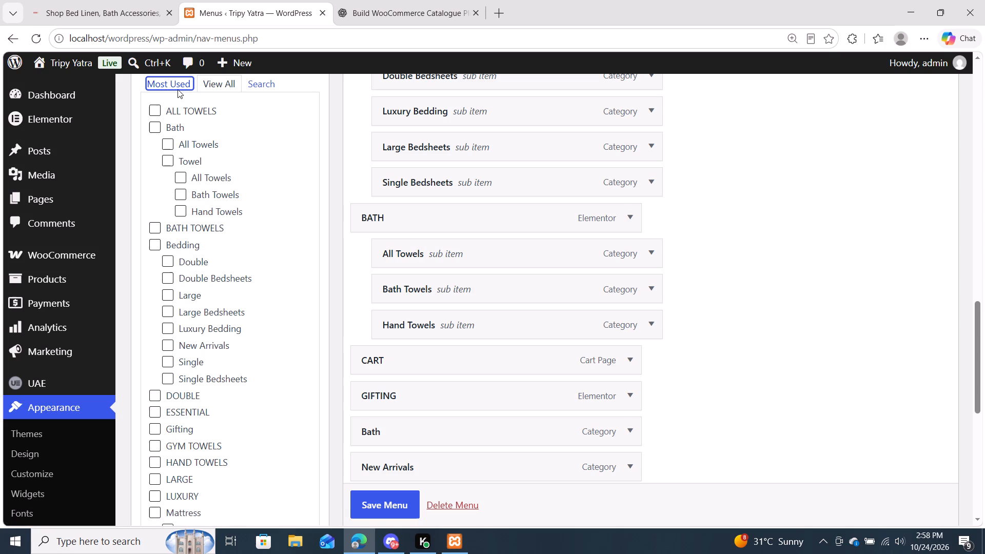
pyautogui.click(178, 88)
pyautogui.click(178, 88)
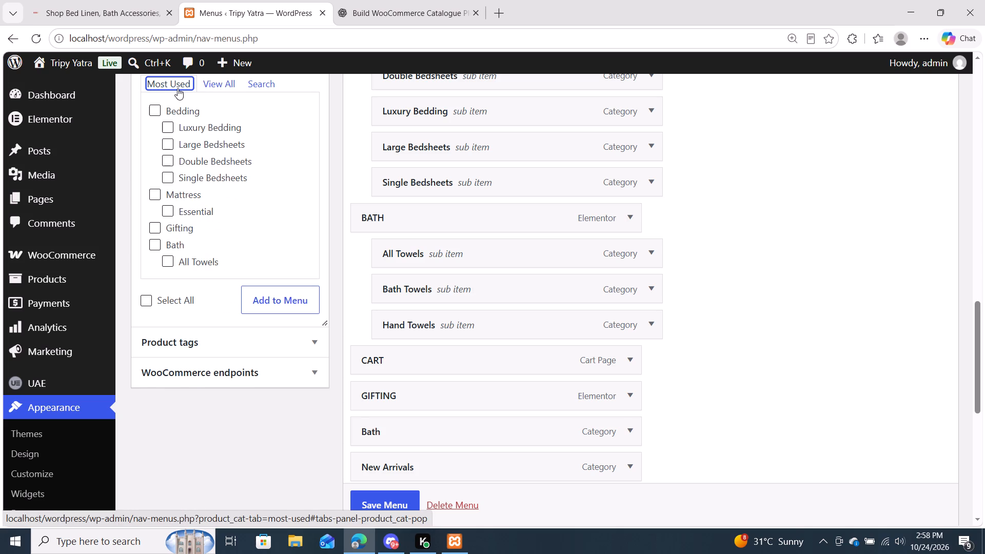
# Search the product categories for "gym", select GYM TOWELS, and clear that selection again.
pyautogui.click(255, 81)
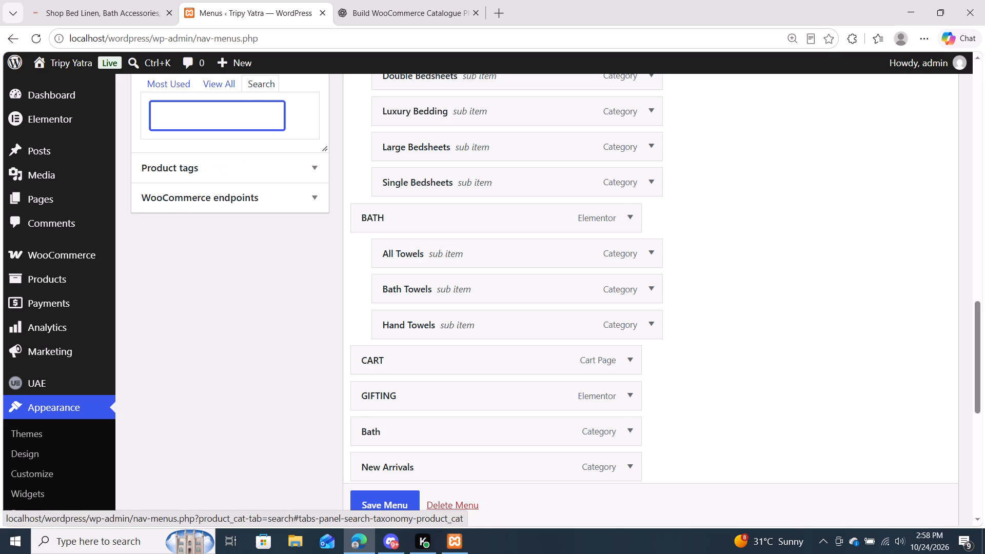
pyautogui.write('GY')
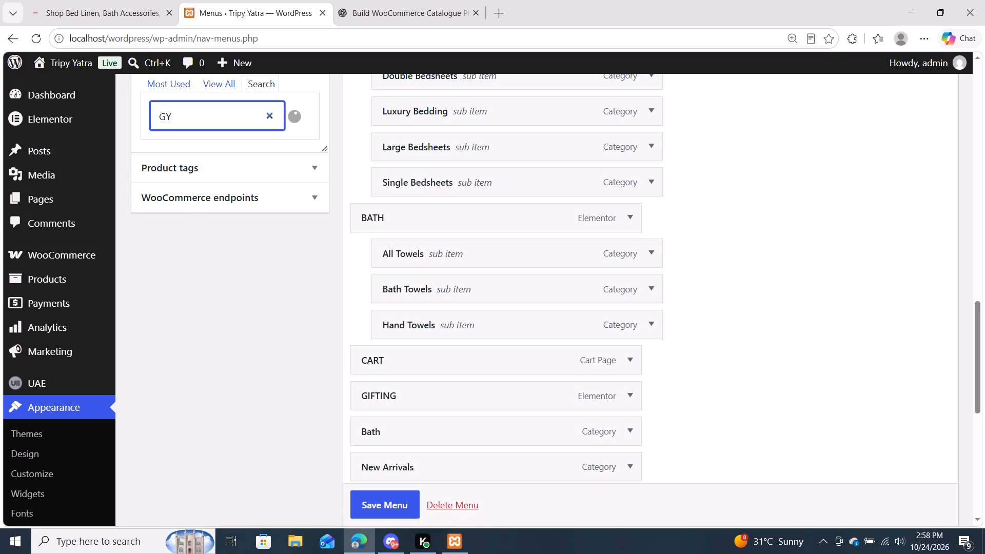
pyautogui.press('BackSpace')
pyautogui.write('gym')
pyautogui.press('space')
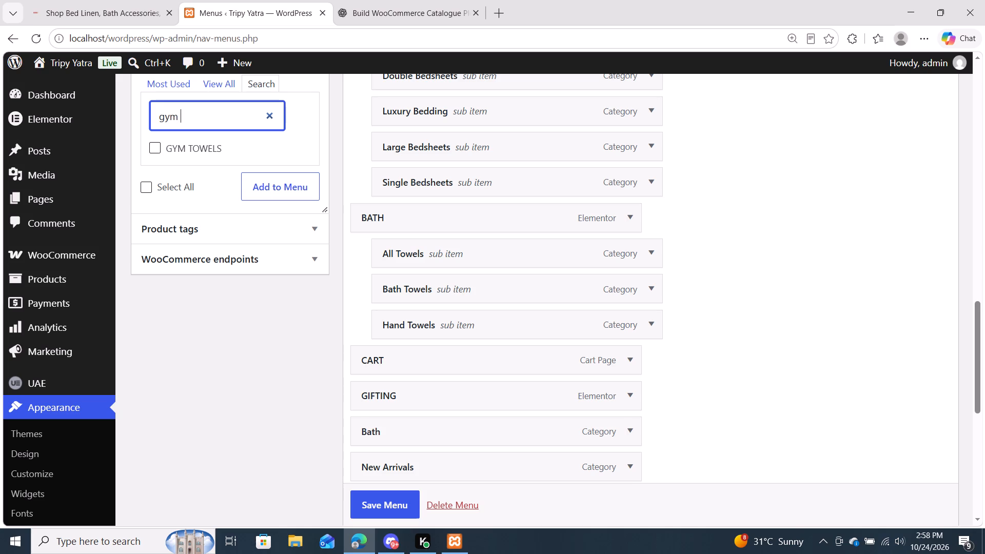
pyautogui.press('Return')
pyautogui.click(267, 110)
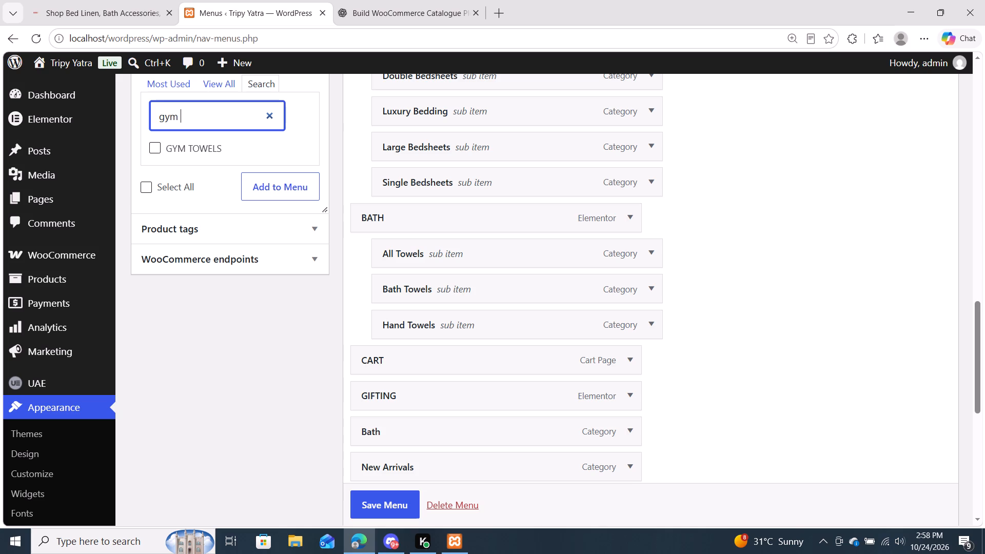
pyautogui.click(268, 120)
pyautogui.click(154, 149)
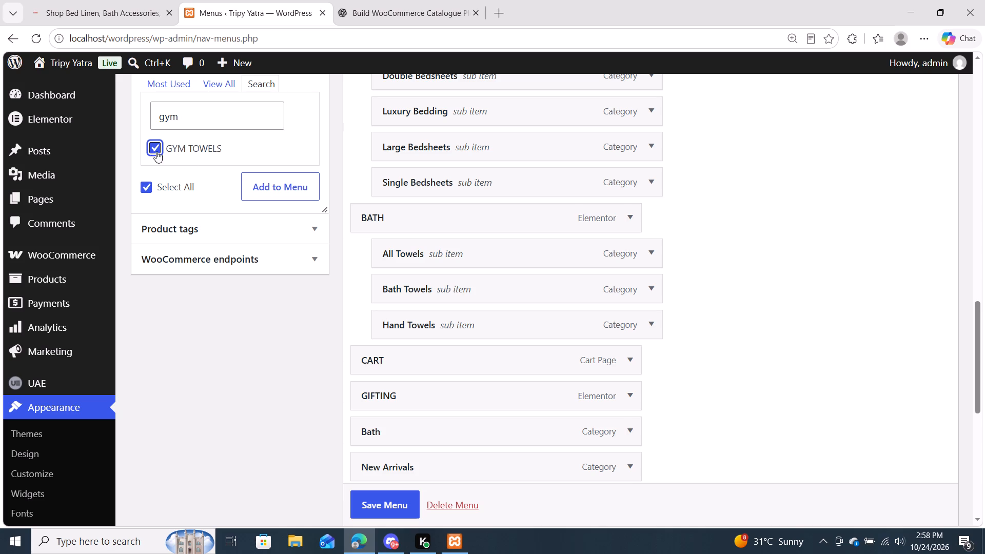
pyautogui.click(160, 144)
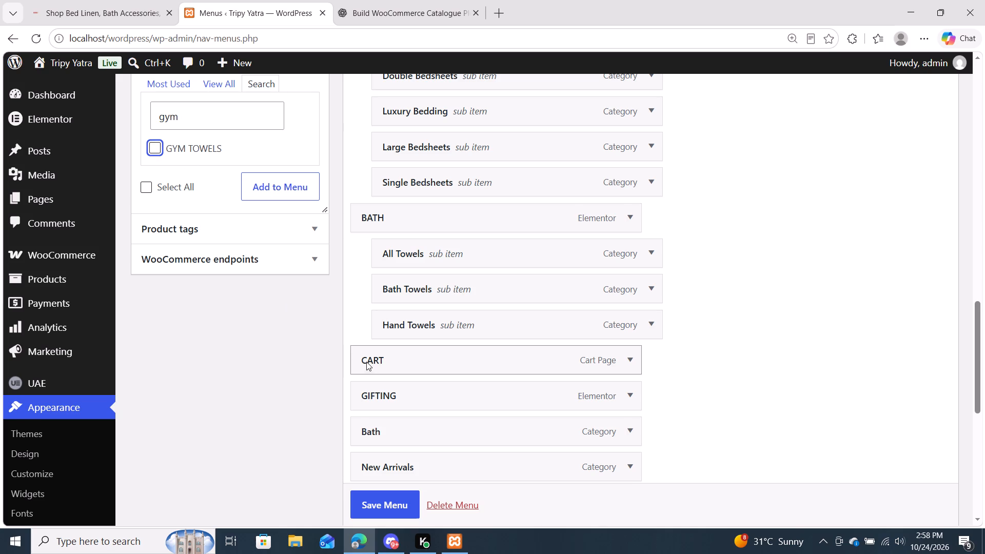
# Review the MAIN menu structure, examining the nested sub items and the category items still at top level.
pyautogui.scroll(-1, 371, 365)
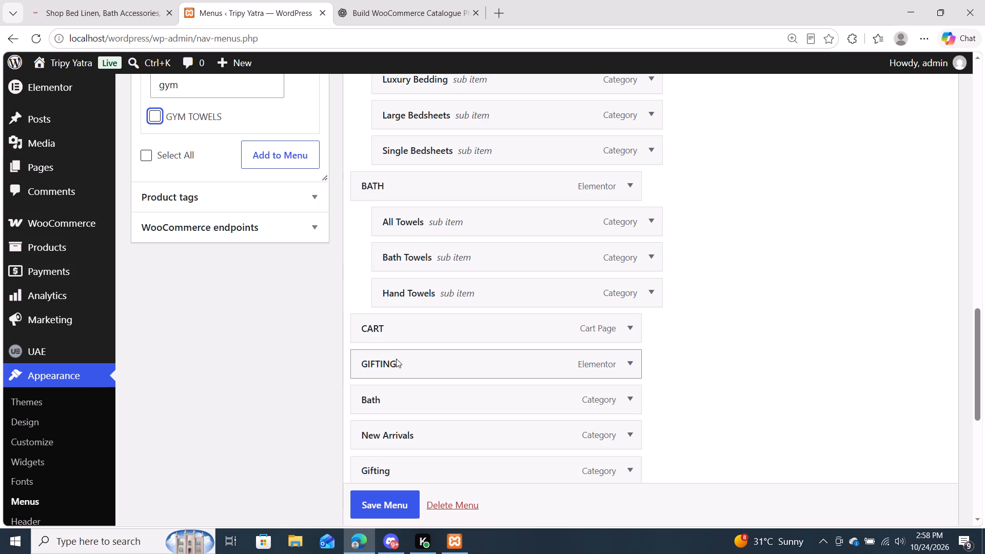
pyautogui.click(396, 359)
pyautogui.click(386, 397)
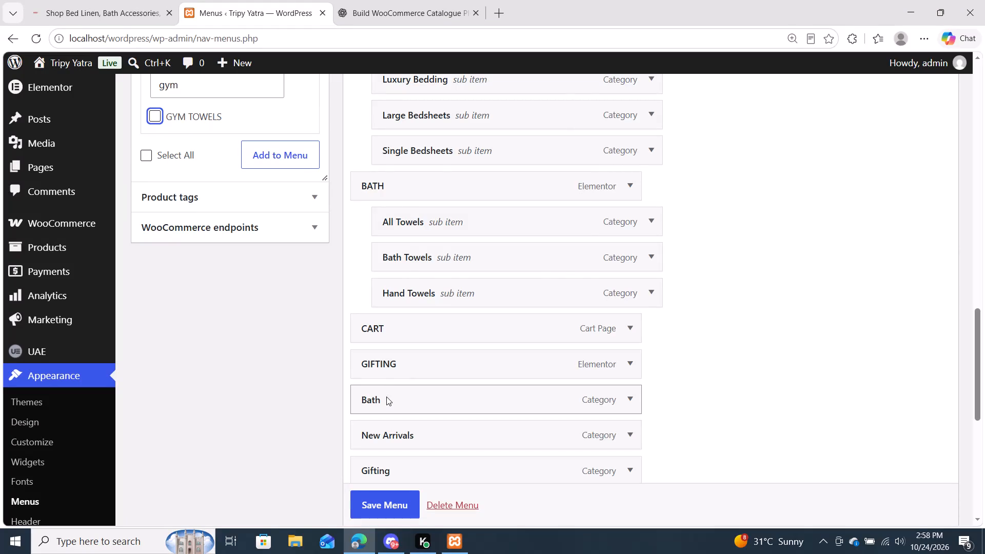
pyautogui.rightClick(386, 397)
pyautogui.click(386, 397)
pyautogui.scroll(-1, 386, 397)
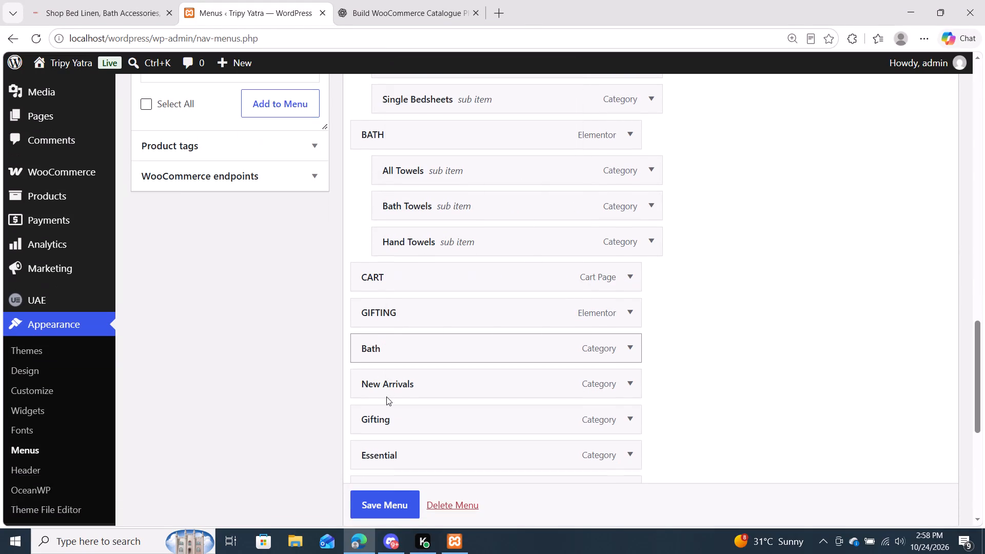
pyautogui.scroll(-2, 386, 397)
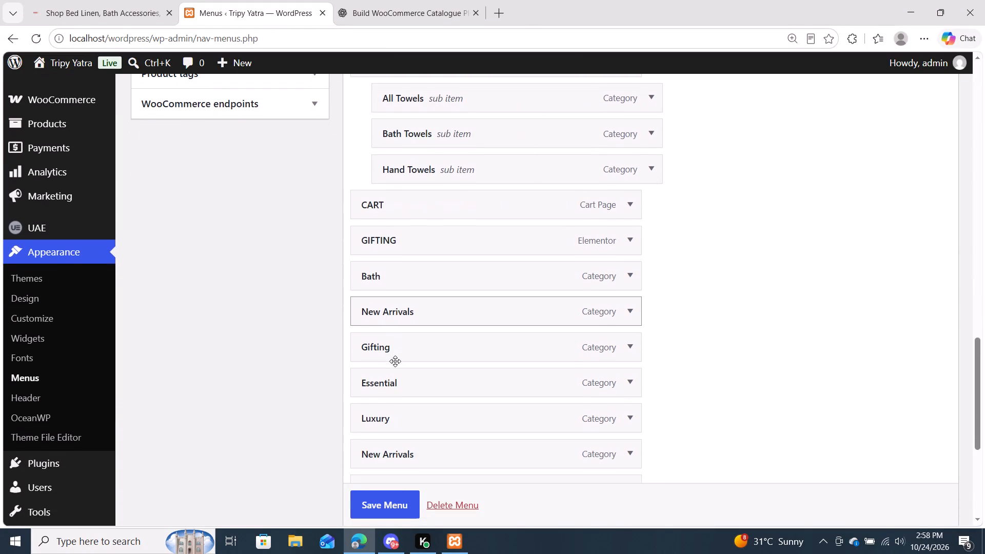
pyautogui.scroll(-1, 395, 361)
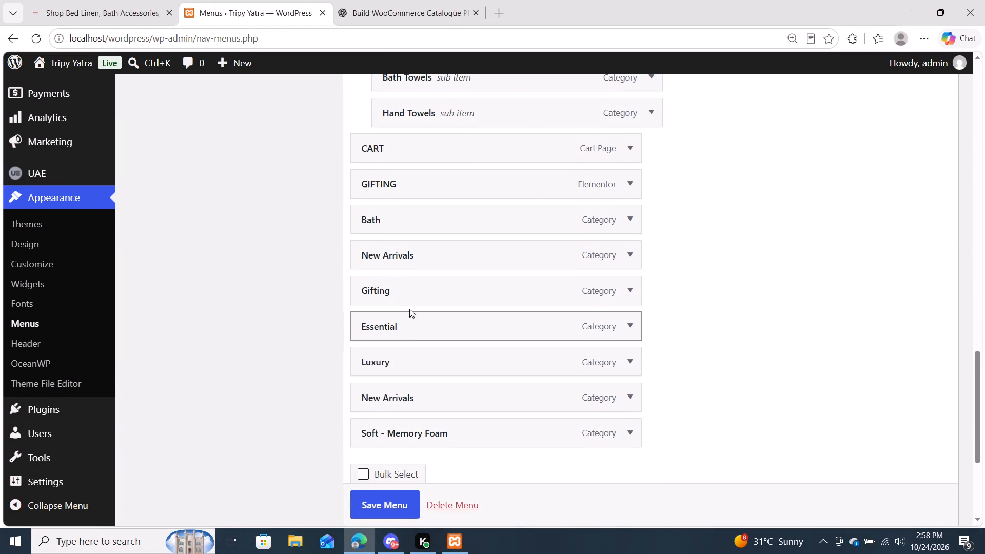
pyautogui.scroll(5, 407, 304)
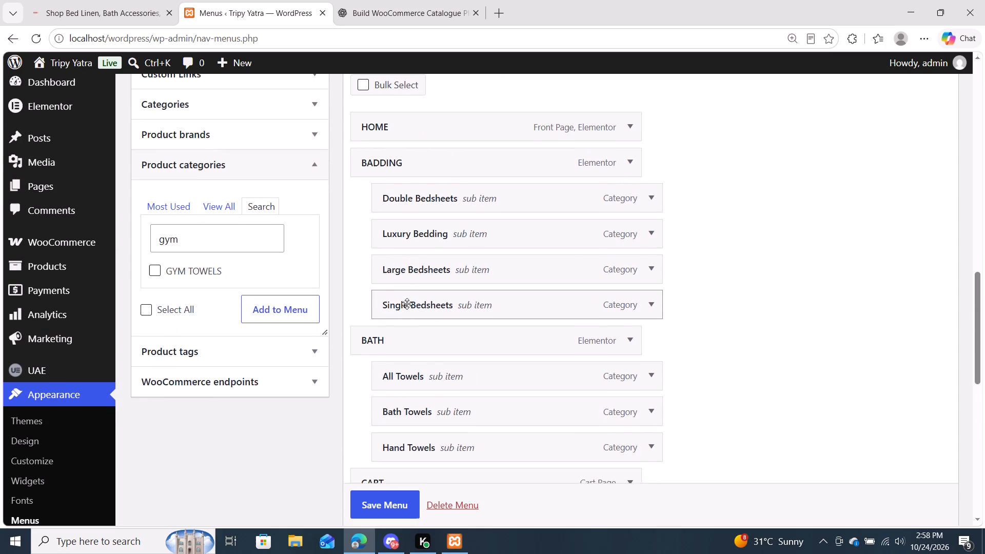
pyautogui.scroll(-2, 407, 304)
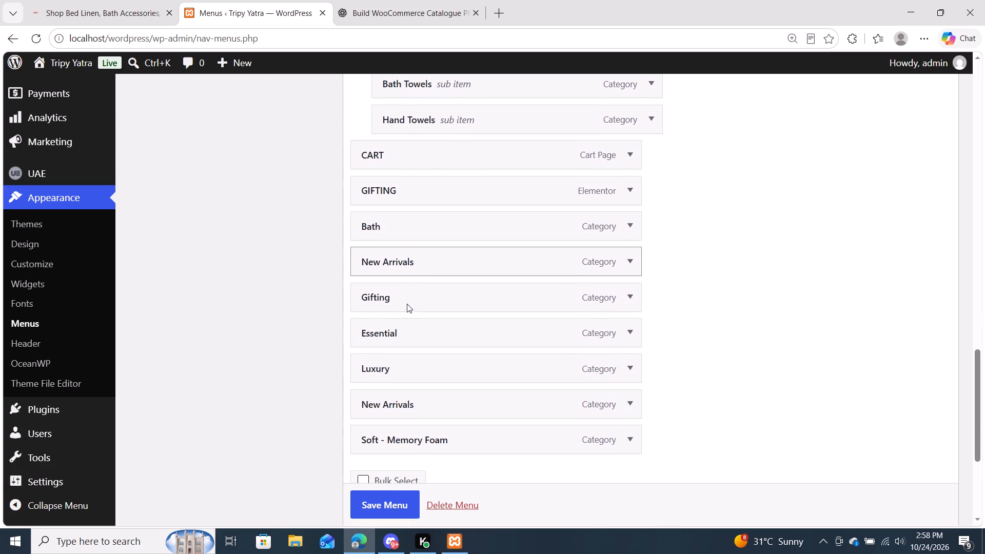
pyautogui.scroll(-3, 407, 304)
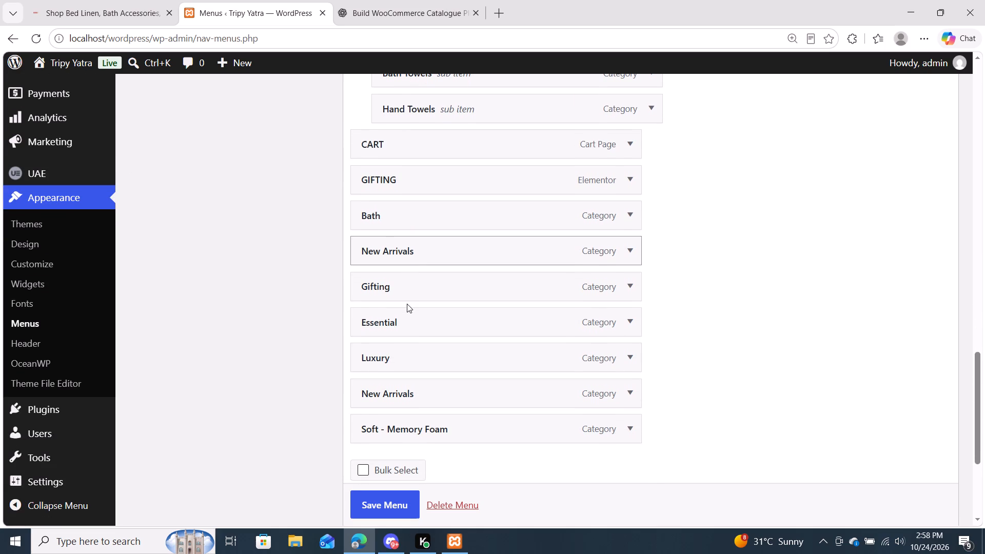
pyautogui.scroll(-1, 407, 304)
# Switch to the SPACES reference site and view the Bedding submenu in its navigation.
pyautogui.click(98, 0)
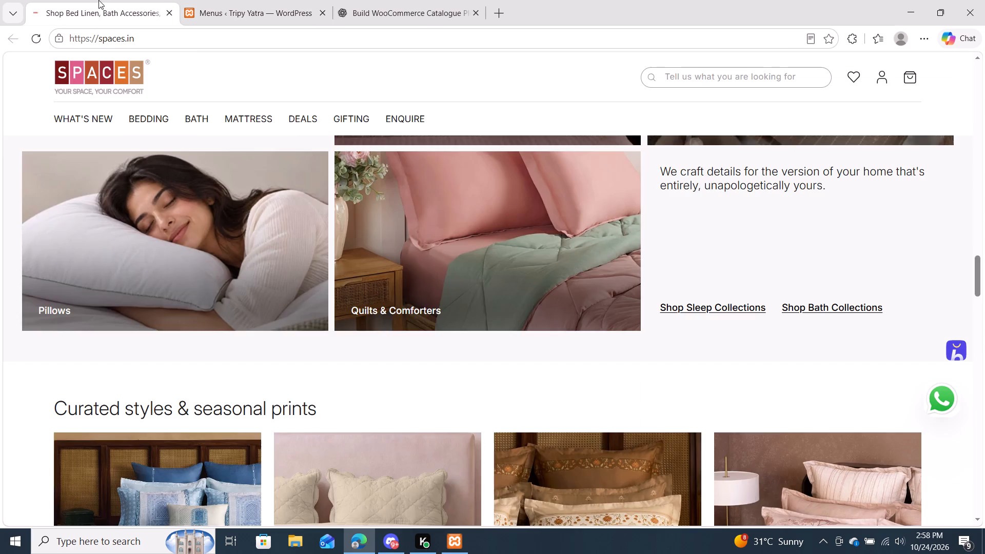
pyautogui.scroll(2, 304, 137)
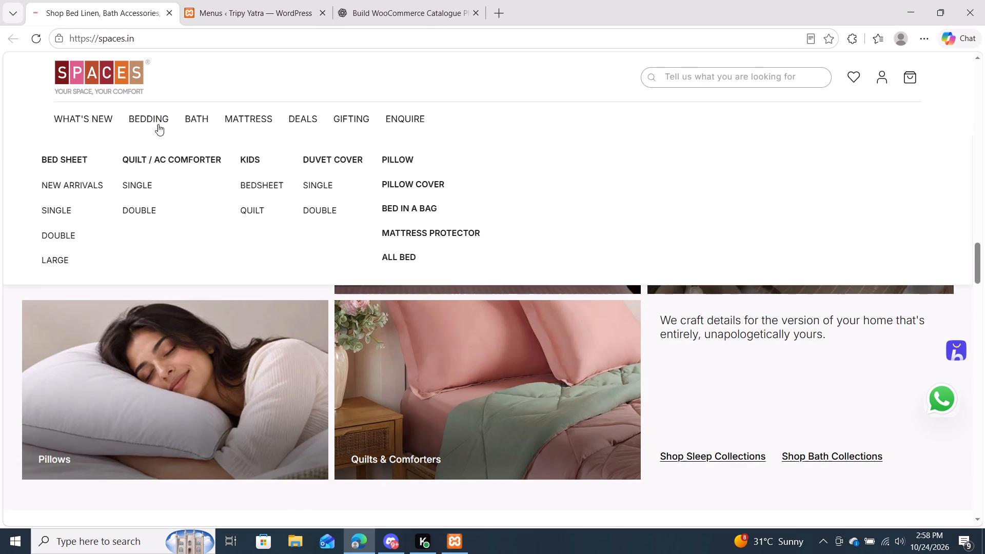
# Return to the WordPress Menus page, search the product categories for "mattress", and add Mattress to the MAIN menu.
pyautogui.click(298, 0)
pyautogui.scroll(2, 258, 215)
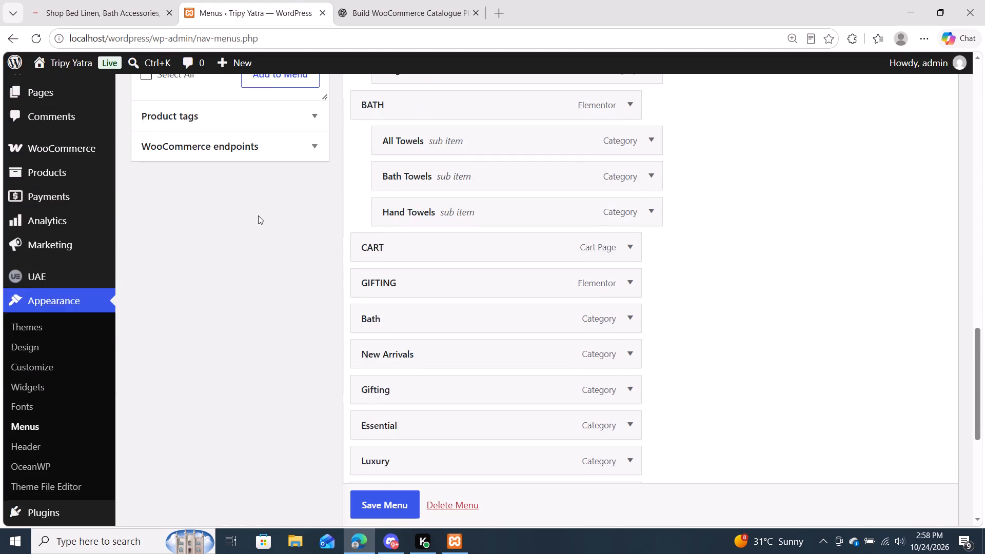
pyautogui.scroll(2, 258, 215)
pyautogui.click(238, 171)
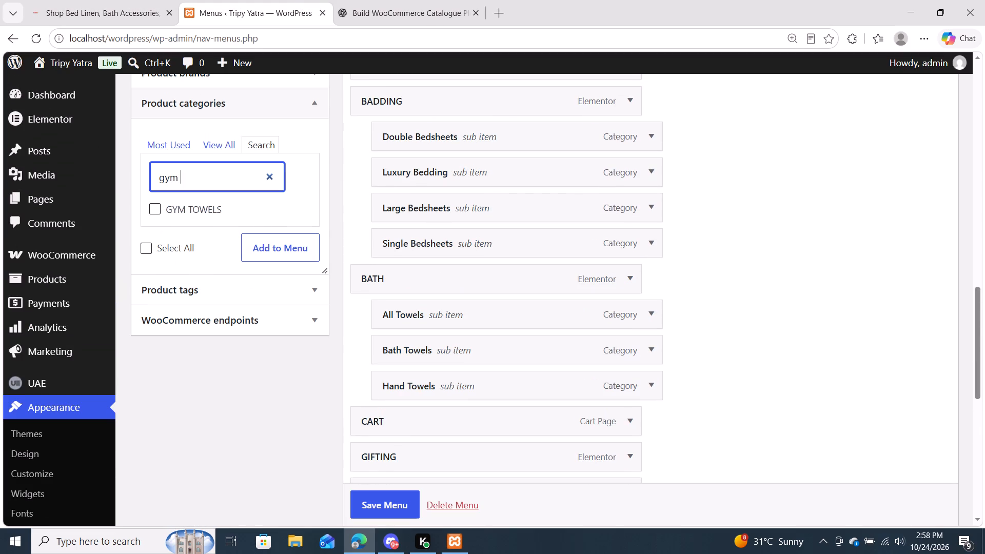
pyautogui.press('BackSpace')
pyautogui.press('BackSpace')
pyautogui.press('BackSpace')
pyautogui.press('BackSpace')
pyautogui.press('BackSpace')
pyautogui.write('mattress')
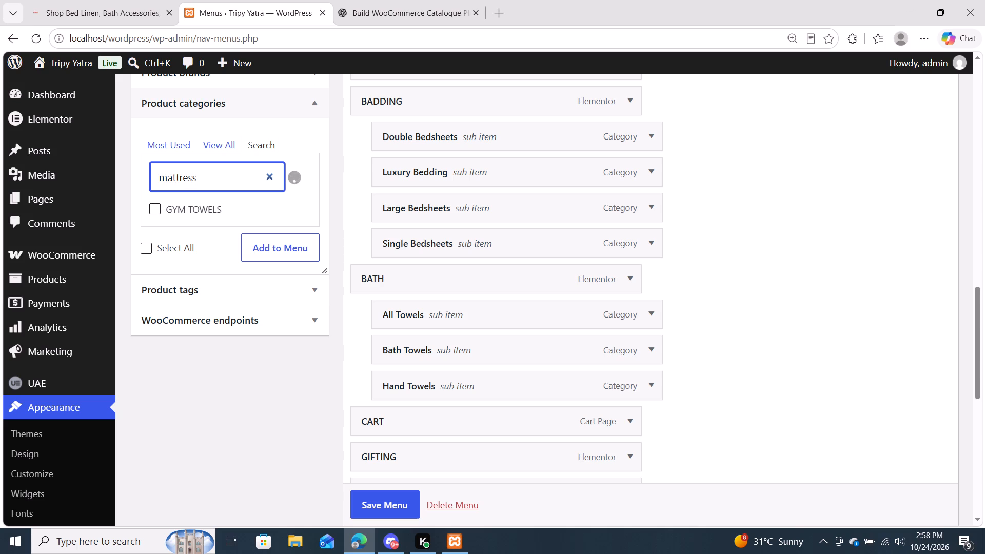
pyautogui.click(156, 207)
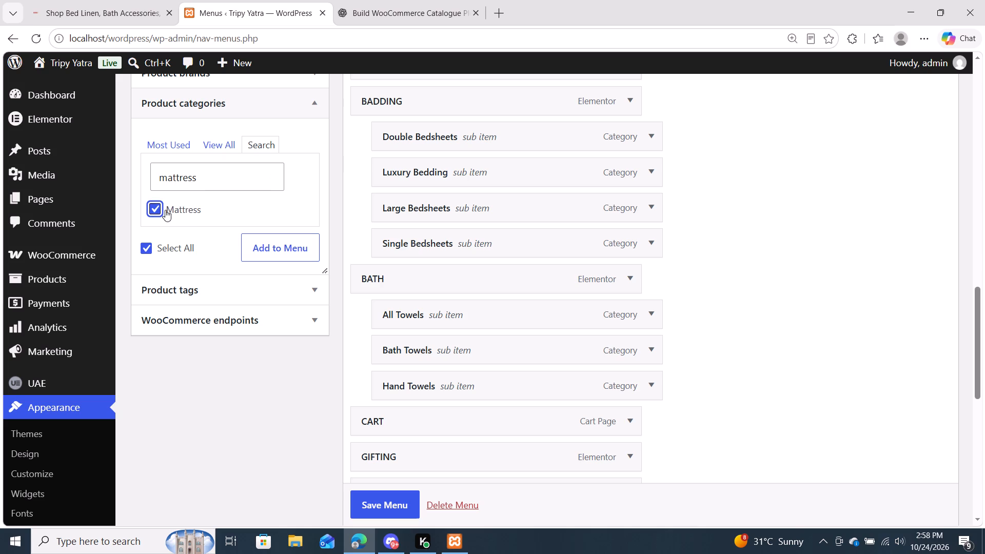
pyautogui.click(268, 250)
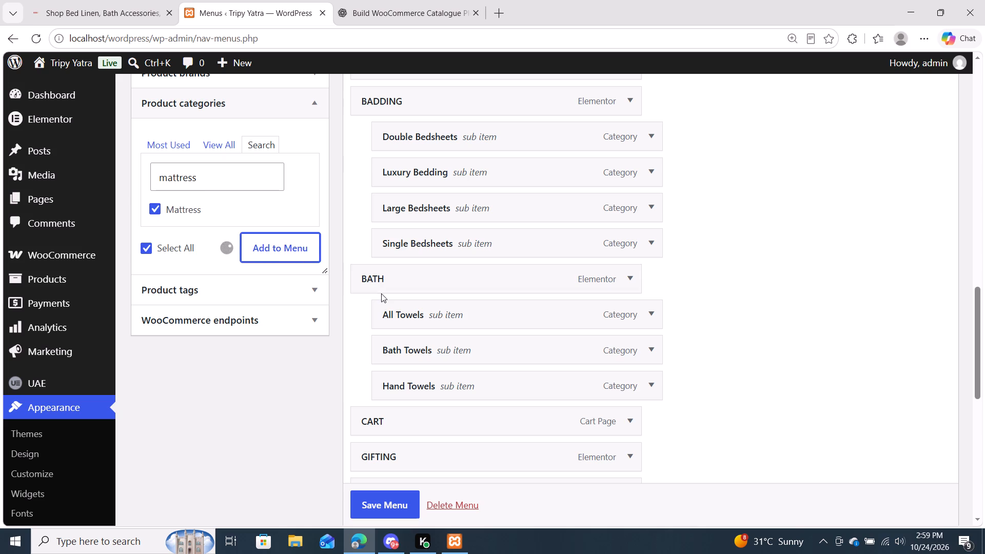
# Move the Mattress category up the menu structure as a top-level item between CART and GIFTING.
pyautogui.scroll(-5, 381, 293)
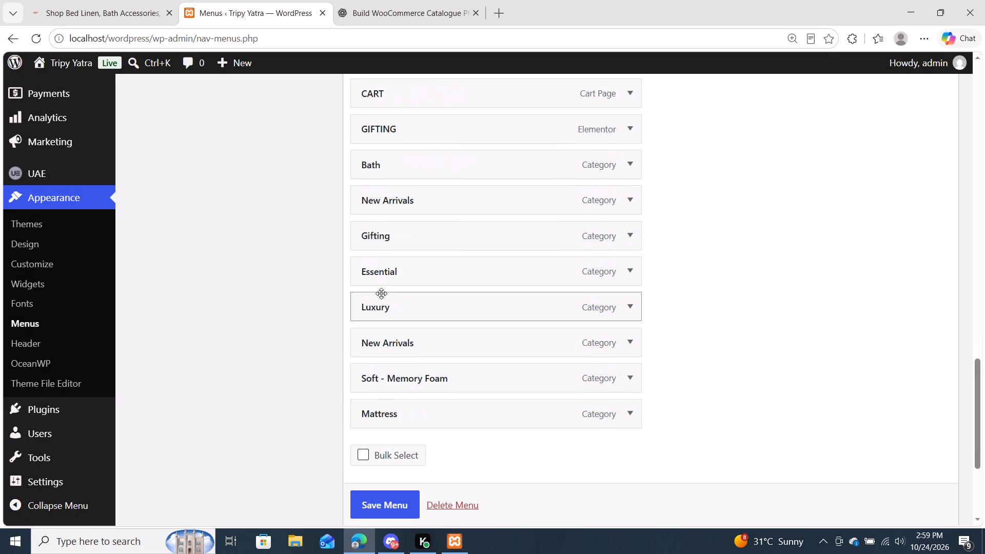
pyautogui.moveTo(393, 414); pyautogui.dragTo(397, 96)
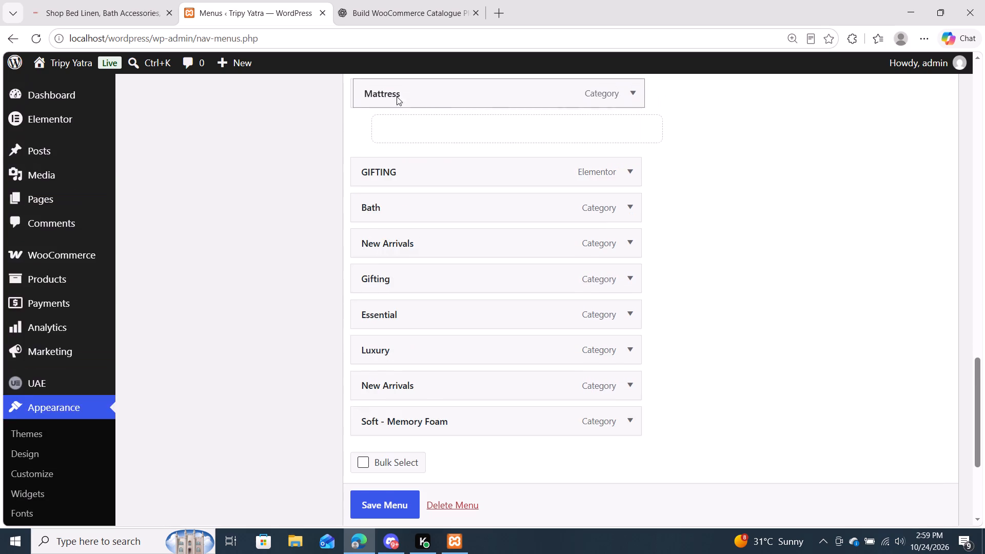
pyautogui.moveTo(397, 96); pyautogui.dragTo(388, 81)
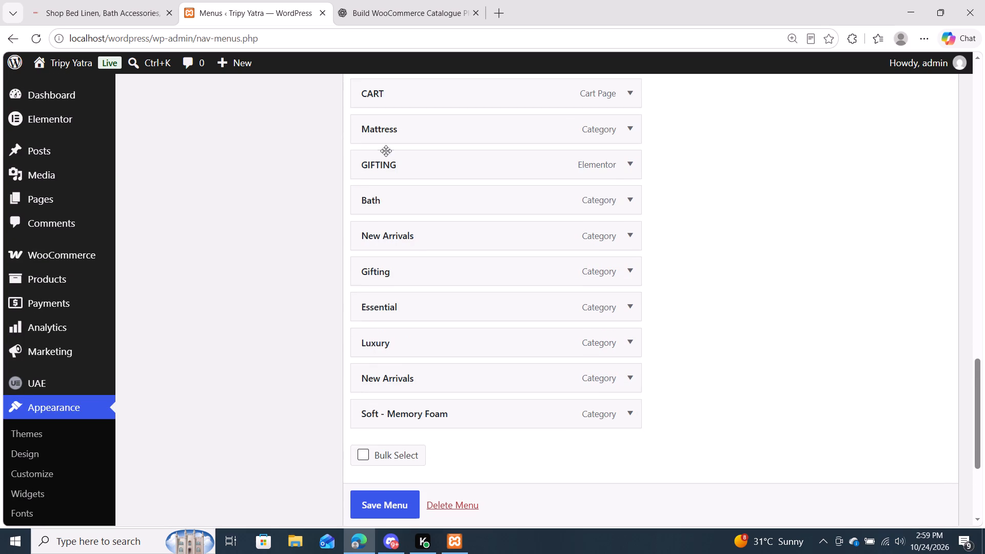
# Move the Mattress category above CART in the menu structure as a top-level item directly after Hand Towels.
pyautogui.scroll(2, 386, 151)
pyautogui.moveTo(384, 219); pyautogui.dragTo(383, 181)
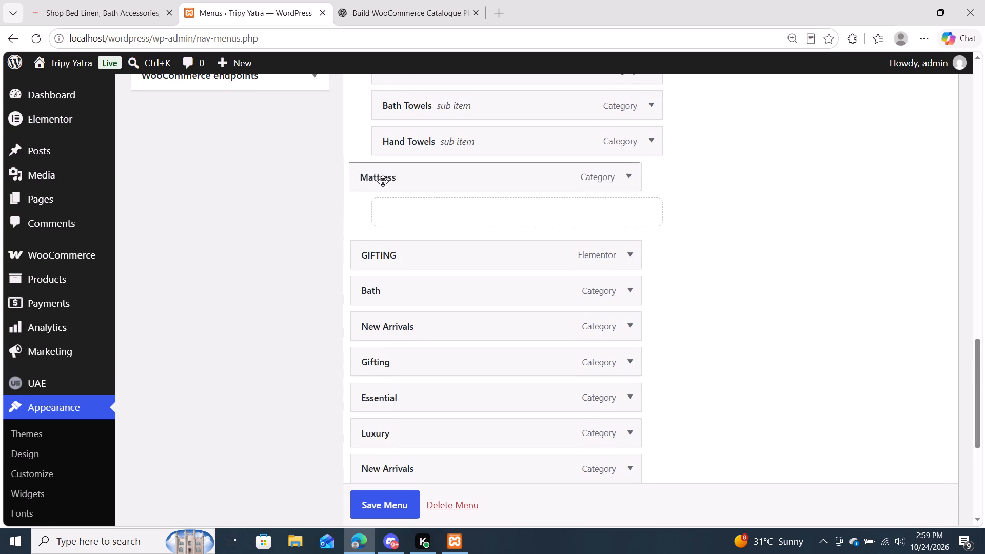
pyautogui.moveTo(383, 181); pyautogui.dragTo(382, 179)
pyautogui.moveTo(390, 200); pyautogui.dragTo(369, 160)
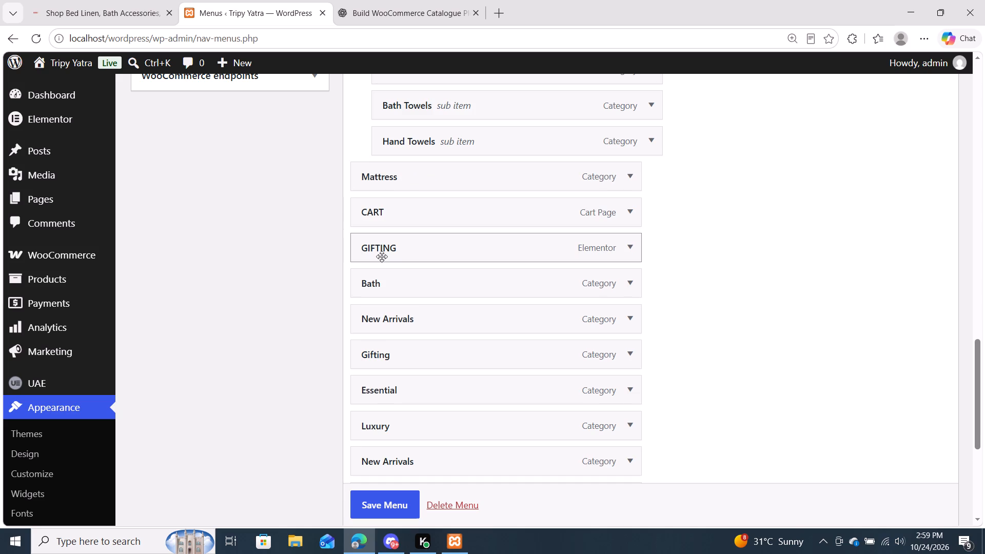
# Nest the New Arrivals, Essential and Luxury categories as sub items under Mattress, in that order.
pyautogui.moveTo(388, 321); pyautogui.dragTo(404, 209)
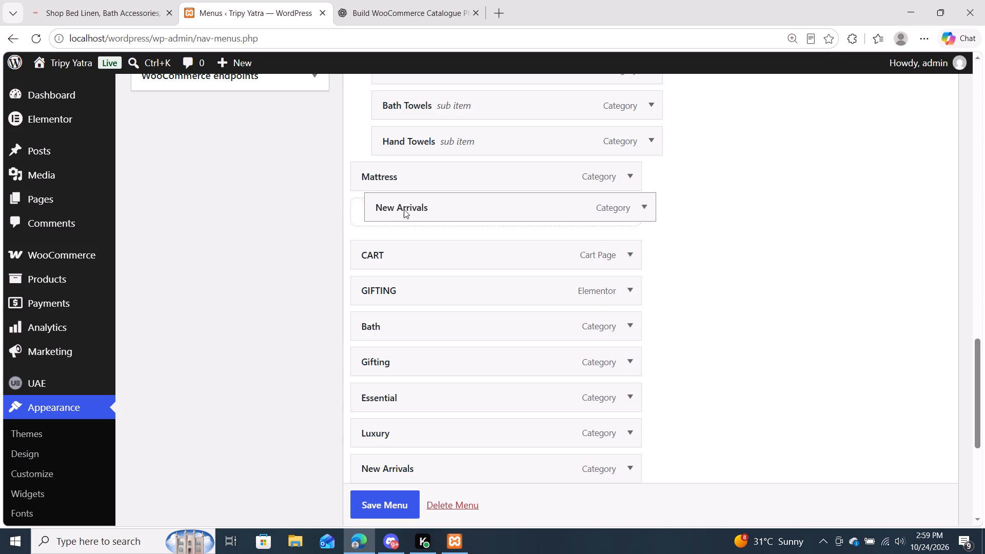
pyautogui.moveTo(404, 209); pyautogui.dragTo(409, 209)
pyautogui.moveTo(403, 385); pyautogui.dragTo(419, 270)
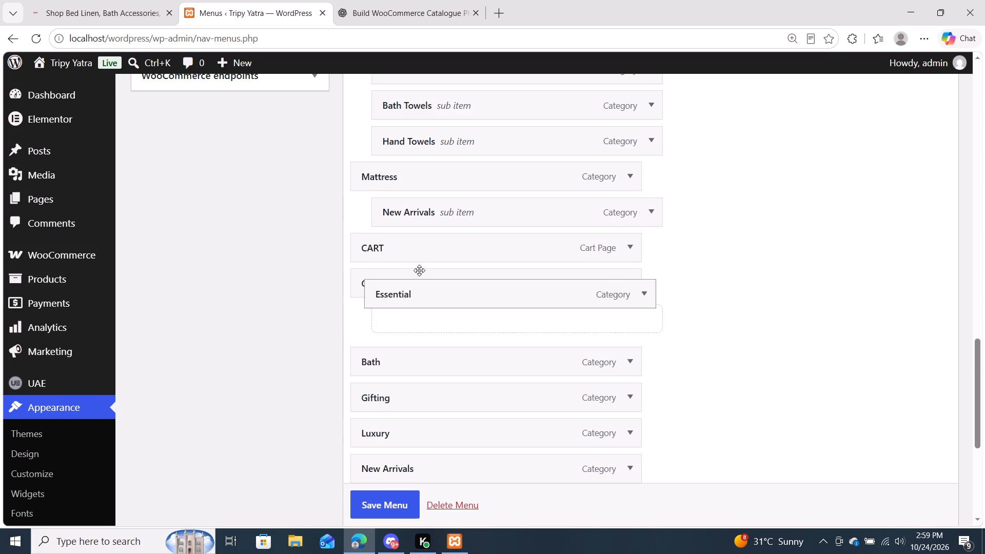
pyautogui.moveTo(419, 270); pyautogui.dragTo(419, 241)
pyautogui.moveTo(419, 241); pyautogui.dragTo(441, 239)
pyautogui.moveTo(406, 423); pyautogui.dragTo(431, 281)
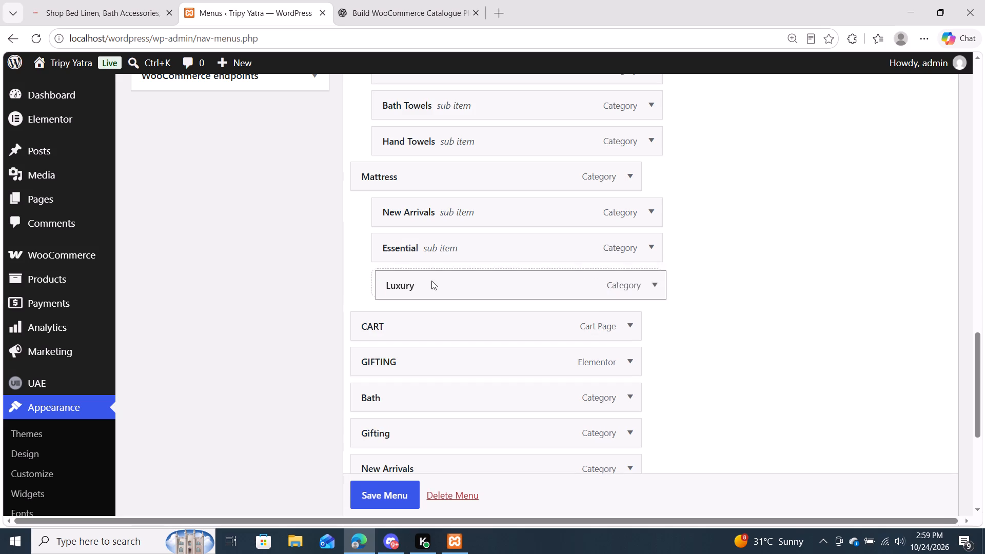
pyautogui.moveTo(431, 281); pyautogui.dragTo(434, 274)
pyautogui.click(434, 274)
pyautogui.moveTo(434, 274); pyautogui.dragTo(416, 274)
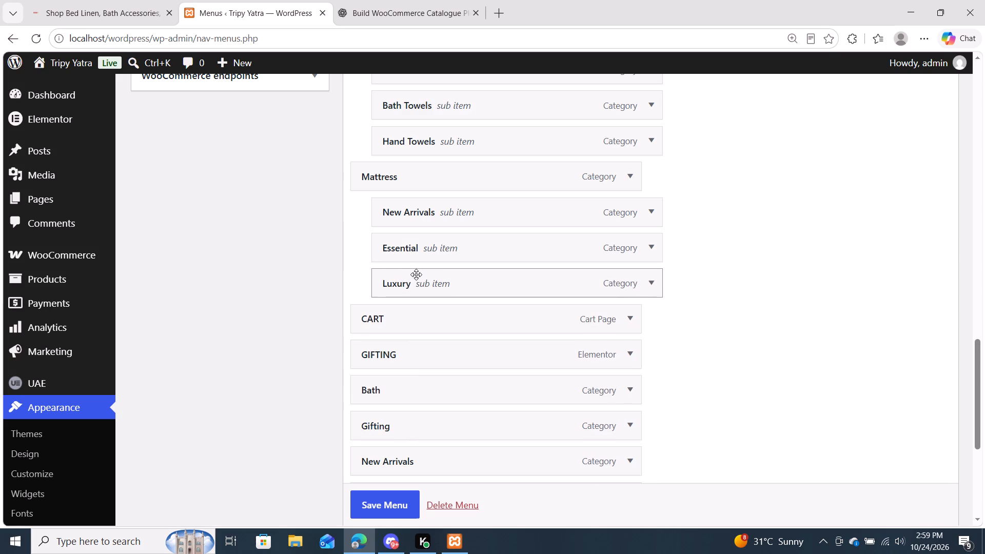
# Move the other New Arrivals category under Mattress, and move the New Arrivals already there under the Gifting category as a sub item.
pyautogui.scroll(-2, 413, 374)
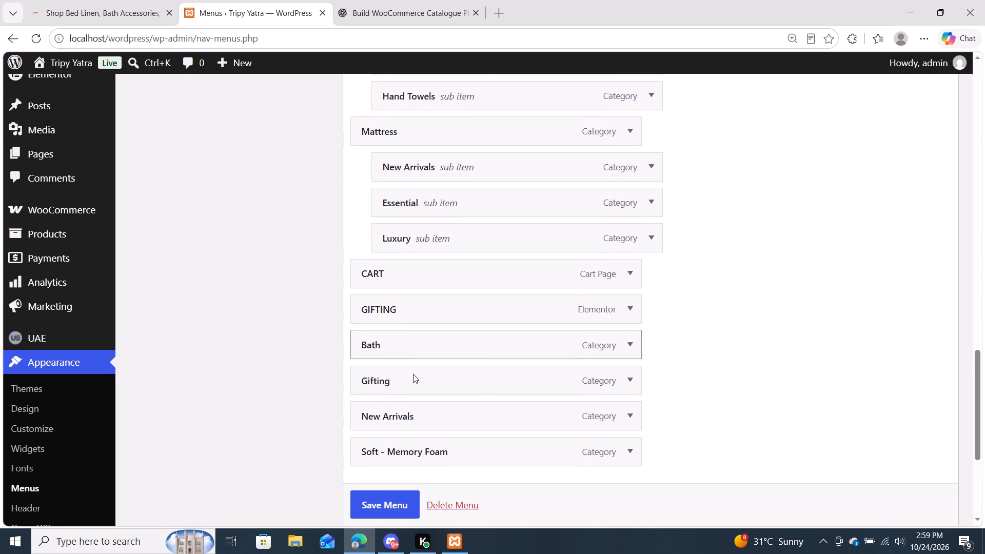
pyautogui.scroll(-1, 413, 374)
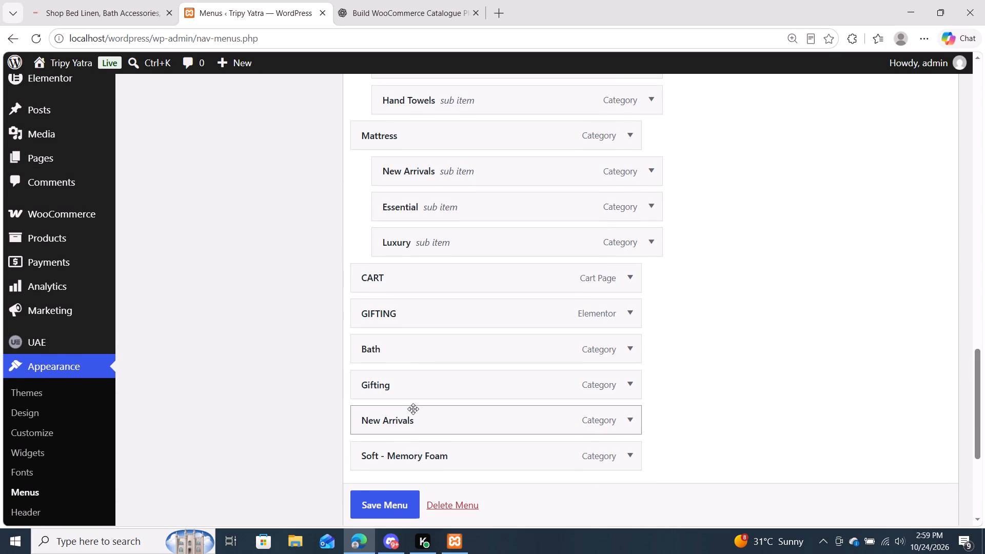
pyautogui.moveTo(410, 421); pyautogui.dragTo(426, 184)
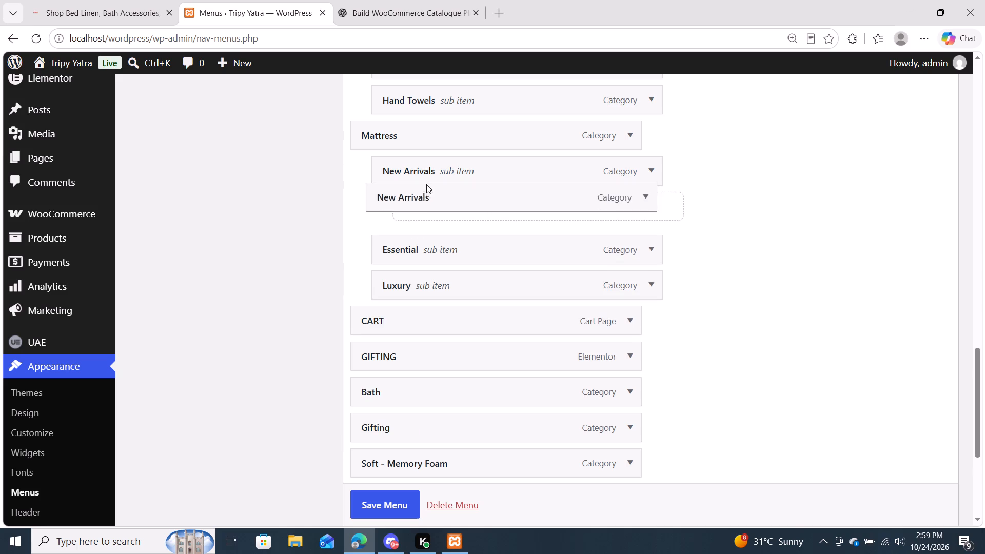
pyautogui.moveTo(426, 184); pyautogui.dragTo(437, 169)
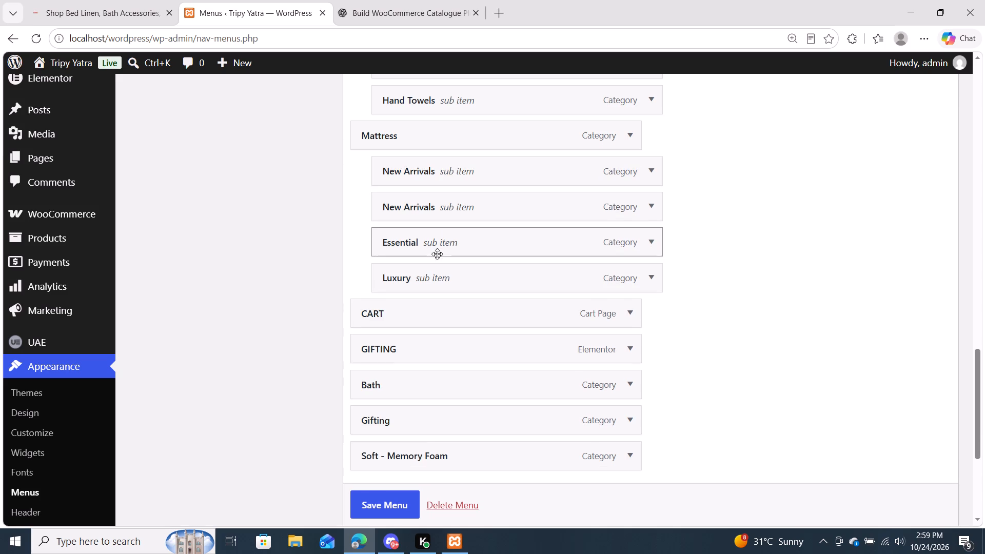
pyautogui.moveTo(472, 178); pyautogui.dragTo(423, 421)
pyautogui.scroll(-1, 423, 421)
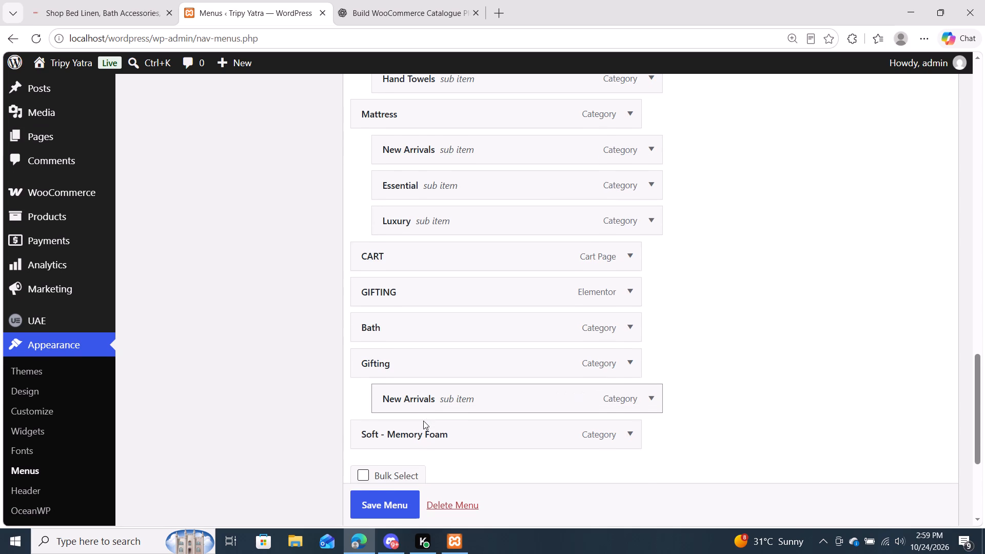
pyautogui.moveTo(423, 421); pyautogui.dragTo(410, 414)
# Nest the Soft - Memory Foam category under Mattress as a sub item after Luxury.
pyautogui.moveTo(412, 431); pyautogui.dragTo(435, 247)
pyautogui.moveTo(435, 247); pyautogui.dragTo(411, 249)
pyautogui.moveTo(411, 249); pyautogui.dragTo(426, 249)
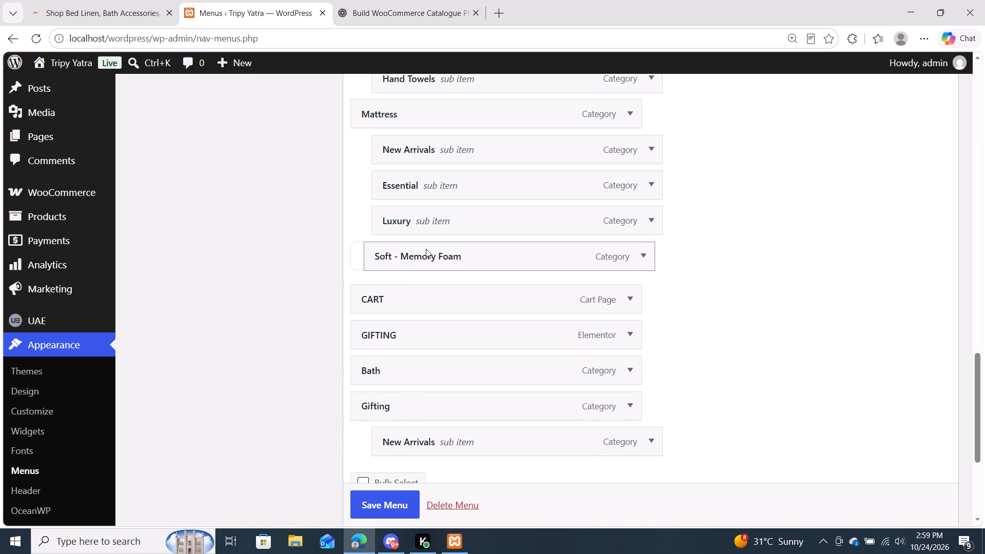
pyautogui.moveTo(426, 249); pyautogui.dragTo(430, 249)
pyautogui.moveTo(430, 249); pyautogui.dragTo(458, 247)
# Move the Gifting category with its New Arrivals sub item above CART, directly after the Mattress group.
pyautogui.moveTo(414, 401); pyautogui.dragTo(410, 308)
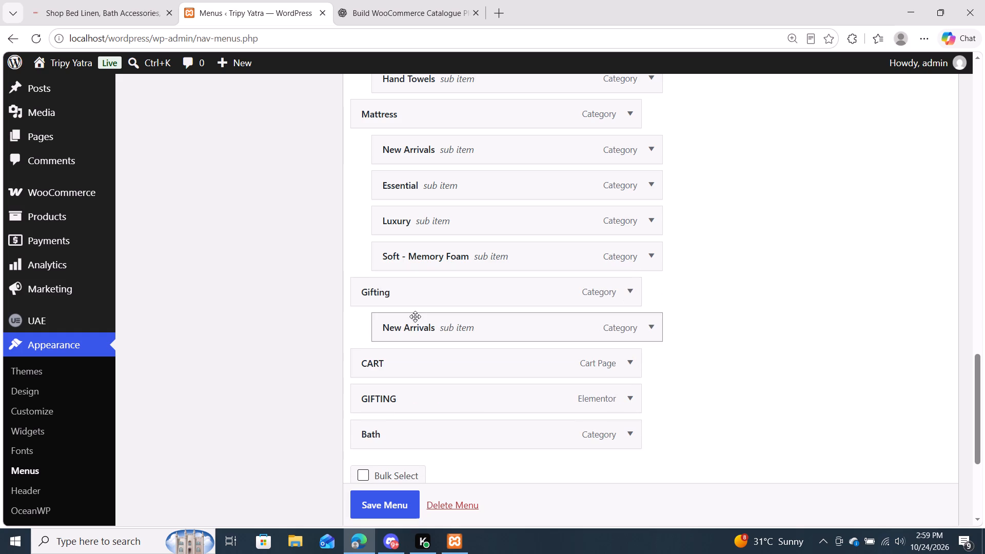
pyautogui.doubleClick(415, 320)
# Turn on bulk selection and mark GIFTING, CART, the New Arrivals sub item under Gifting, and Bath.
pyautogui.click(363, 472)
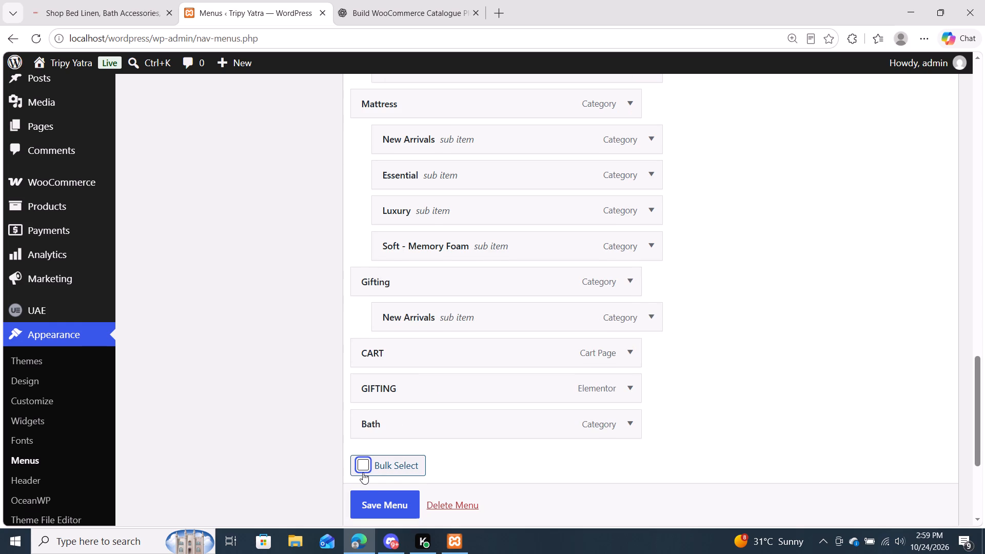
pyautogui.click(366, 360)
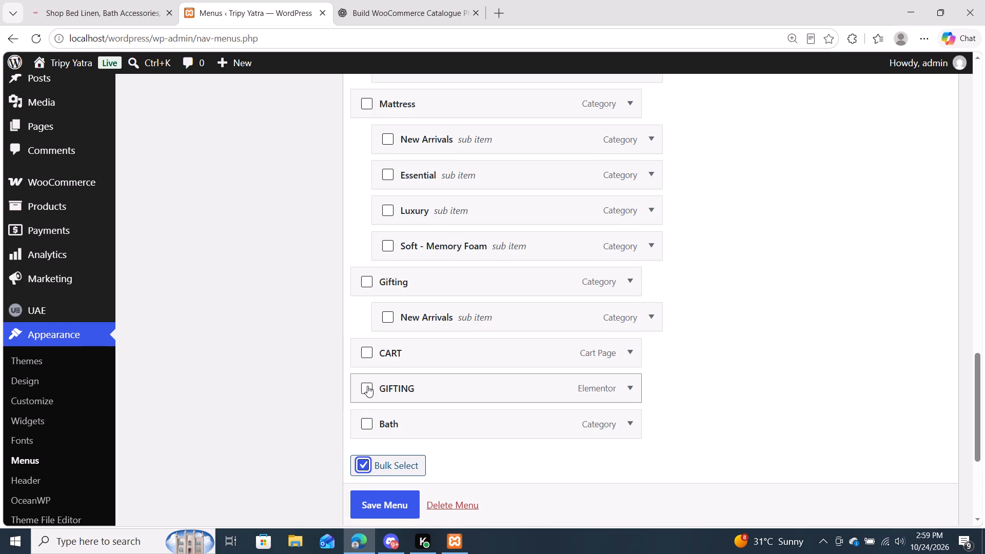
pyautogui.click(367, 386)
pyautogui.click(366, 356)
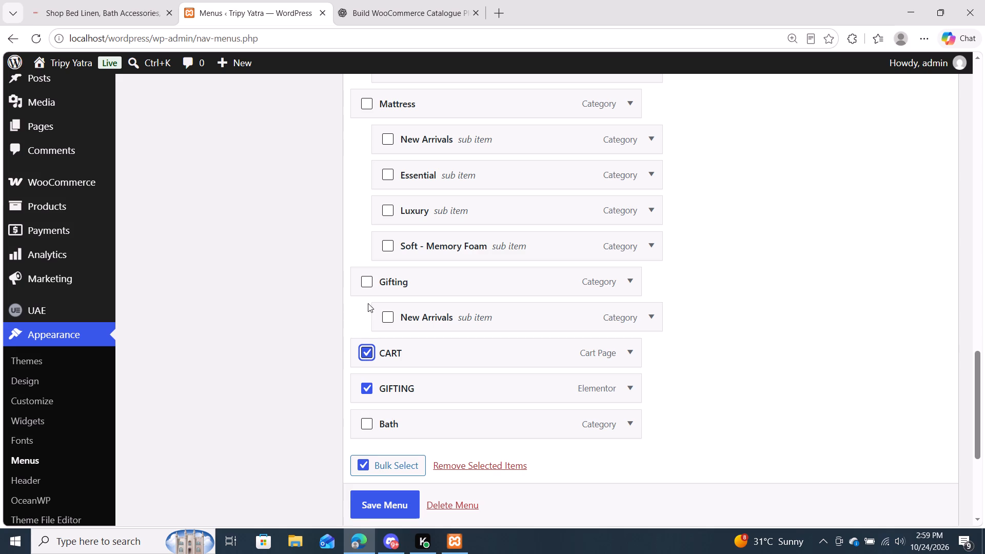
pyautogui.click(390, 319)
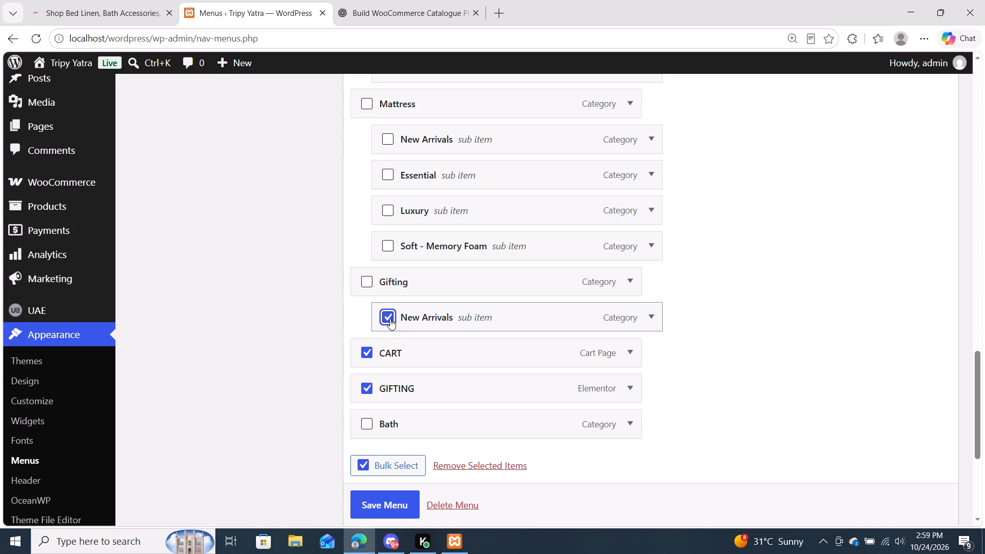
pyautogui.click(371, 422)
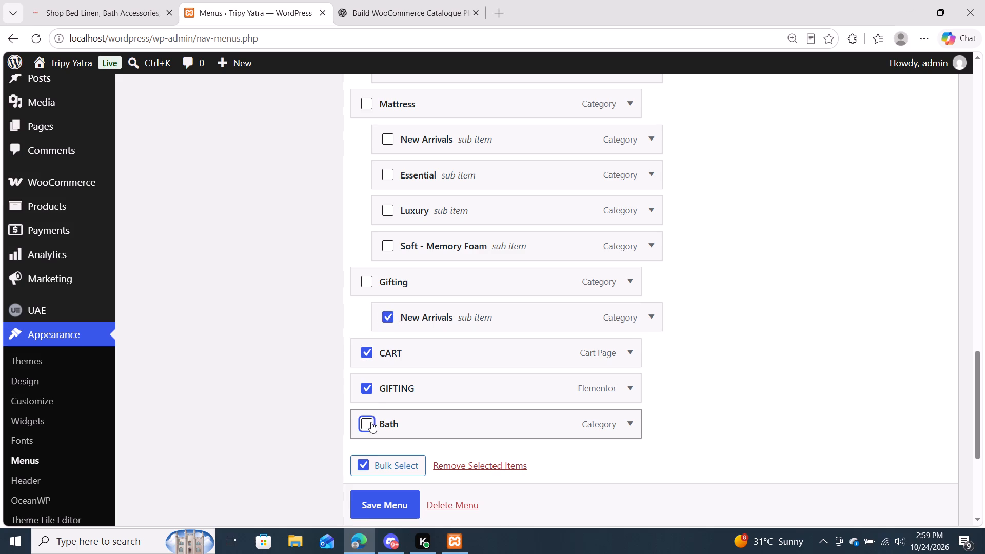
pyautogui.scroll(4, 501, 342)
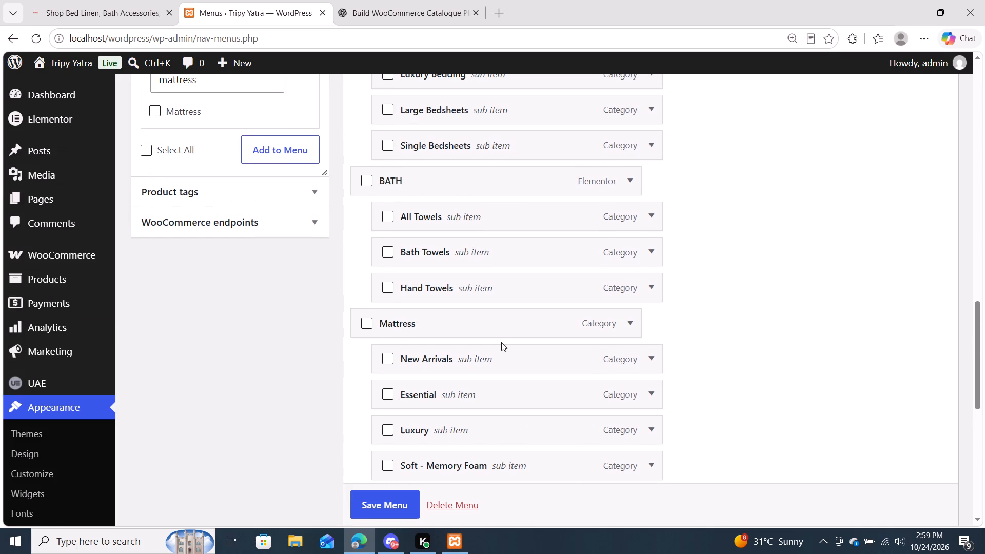
# In File Explorer, delete the spaces-ONE-COMMAND-auto-import folder from C:\xampp\htdocs\wordpress and close the window.
pyautogui.click(281, 544)
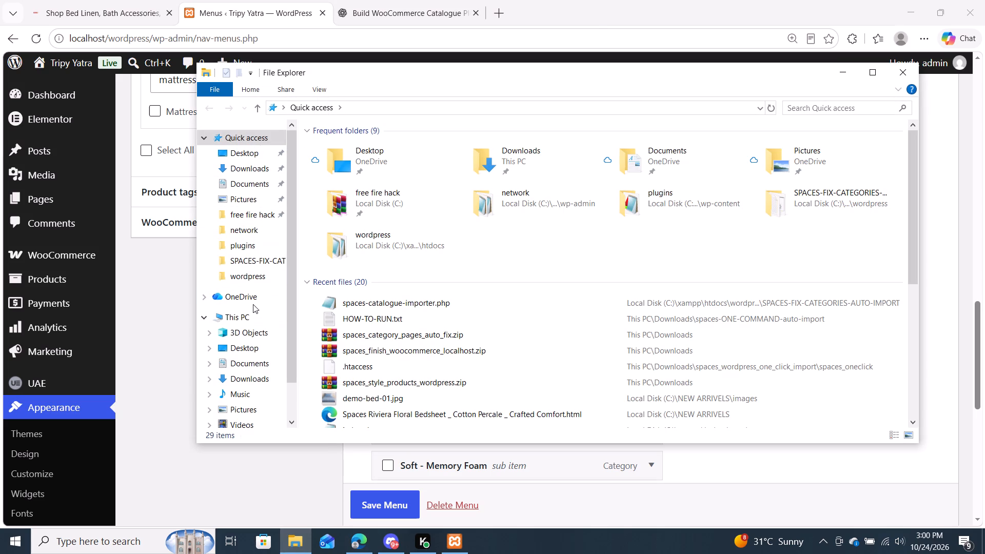
pyautogui.click(248, 317)
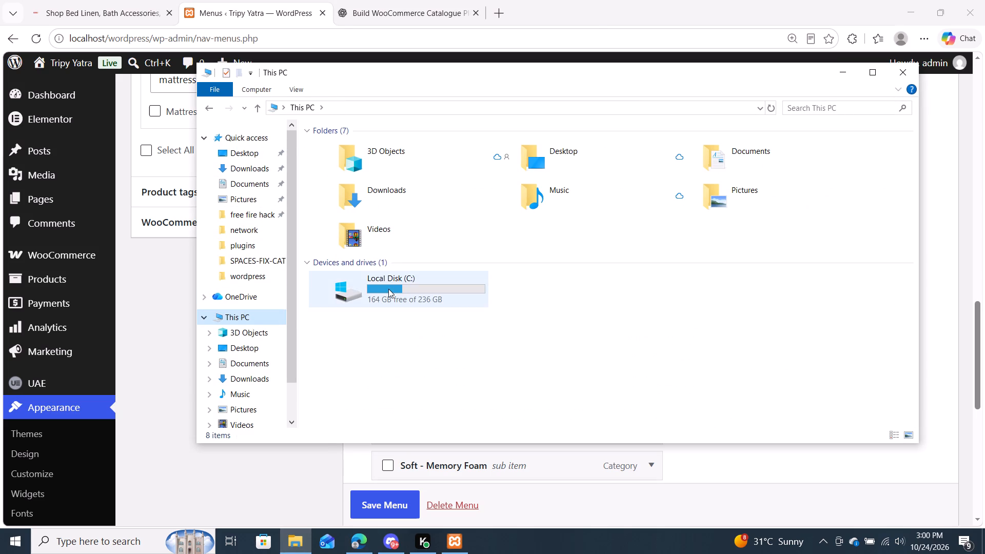
pyautogui.doubleClick(388, 289)
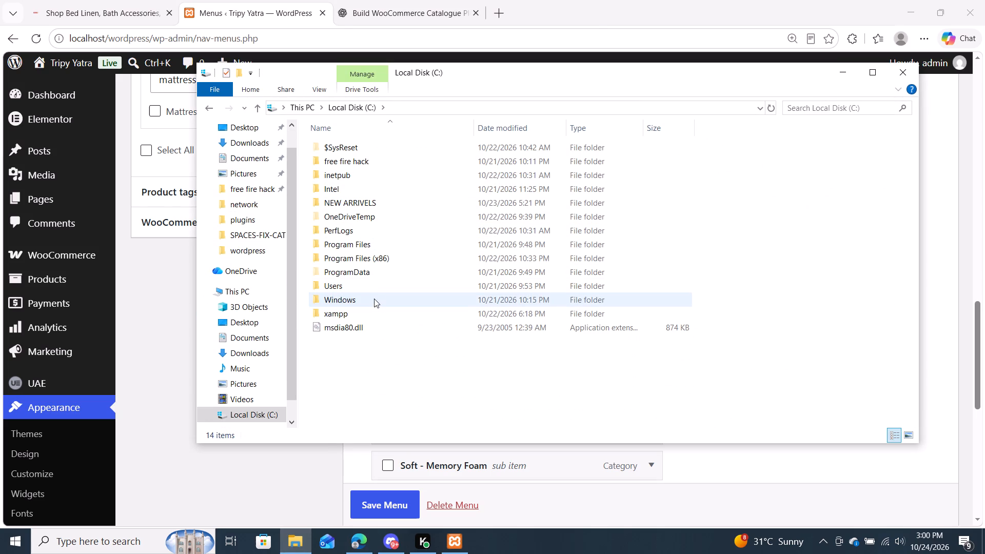
pyautogui.doubleClick(349, 307)
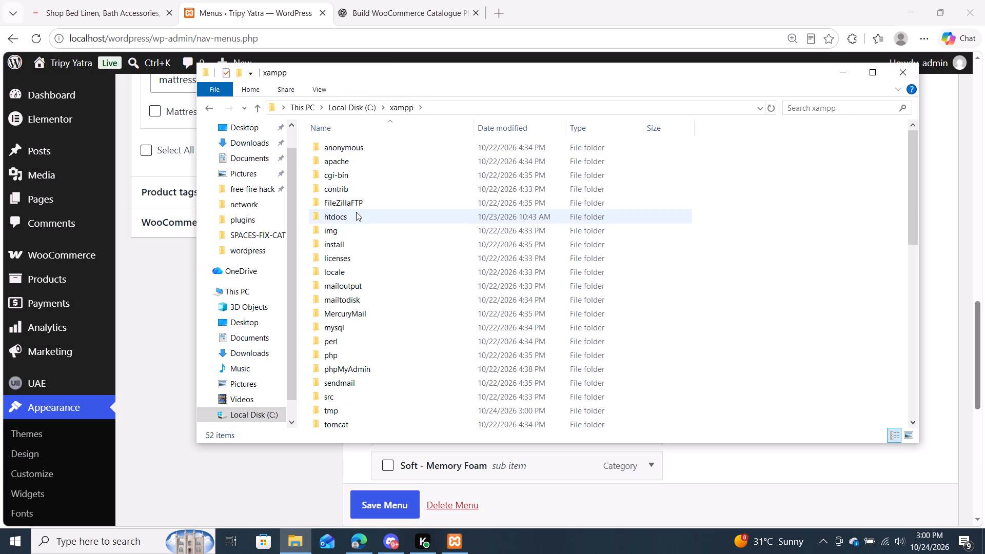
pyautogui.doubleClick(356, 212)
pyautogui.doubleClick(356, 183)
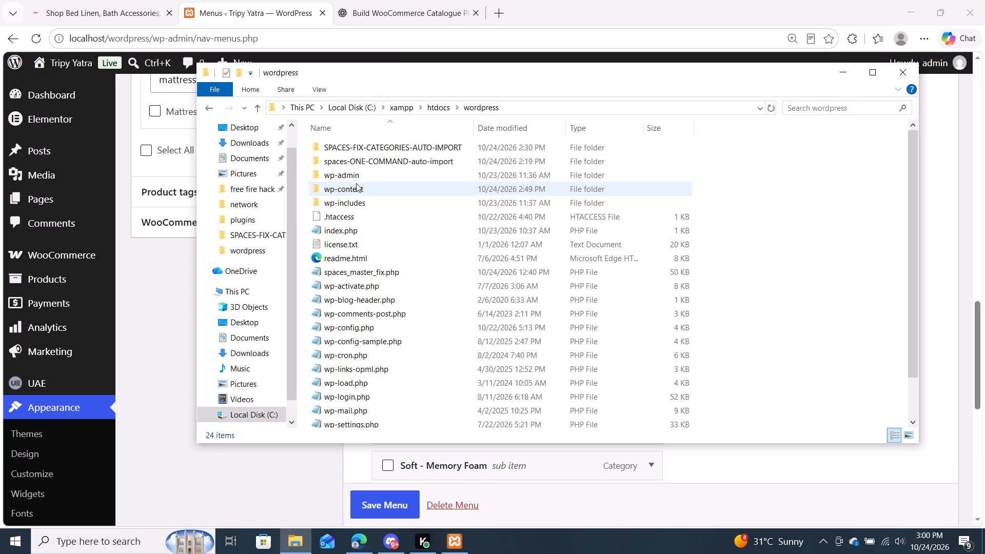
pyautogui.click(379, 161)
pyautogui.rightClick(379, 161)
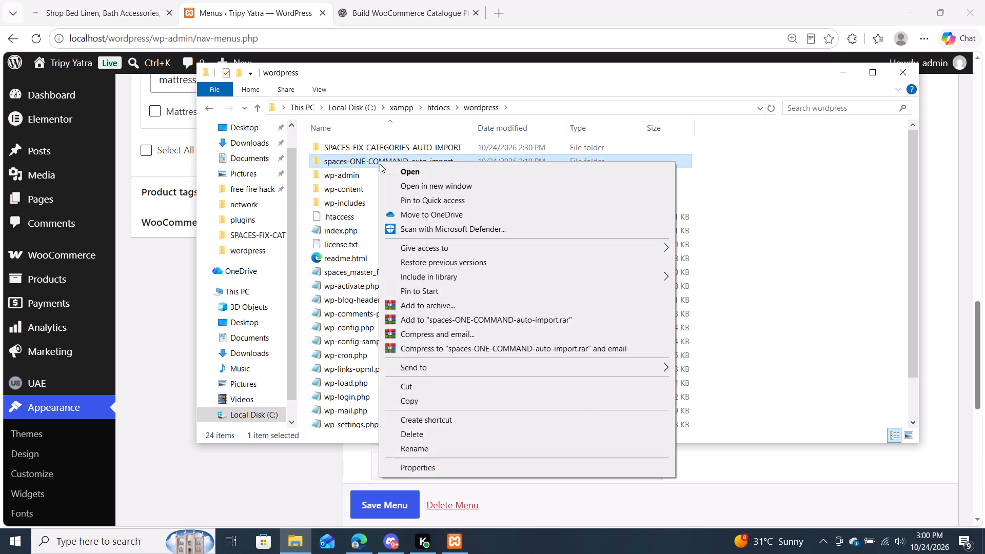
pyautogui.click(410, 432)
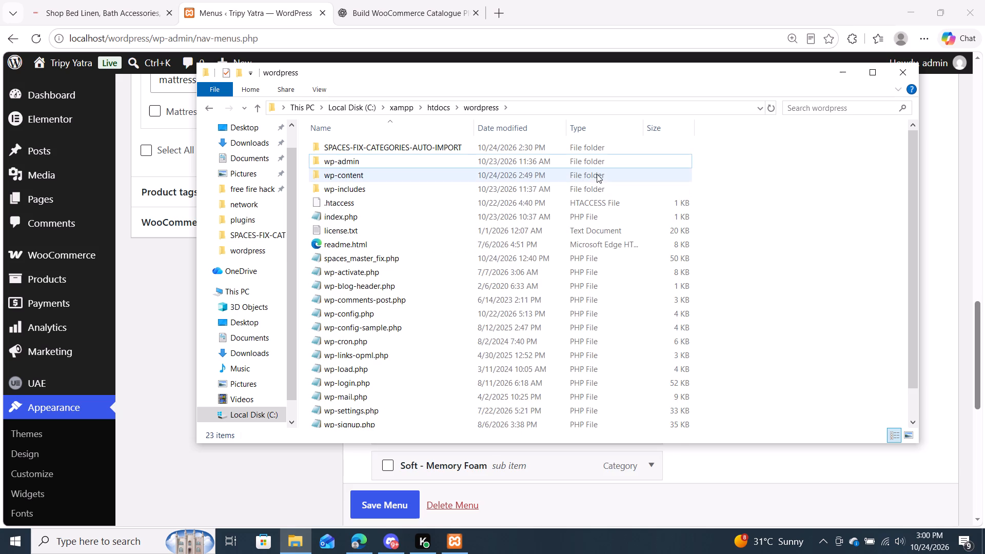
pyautogui.click(897, 66)
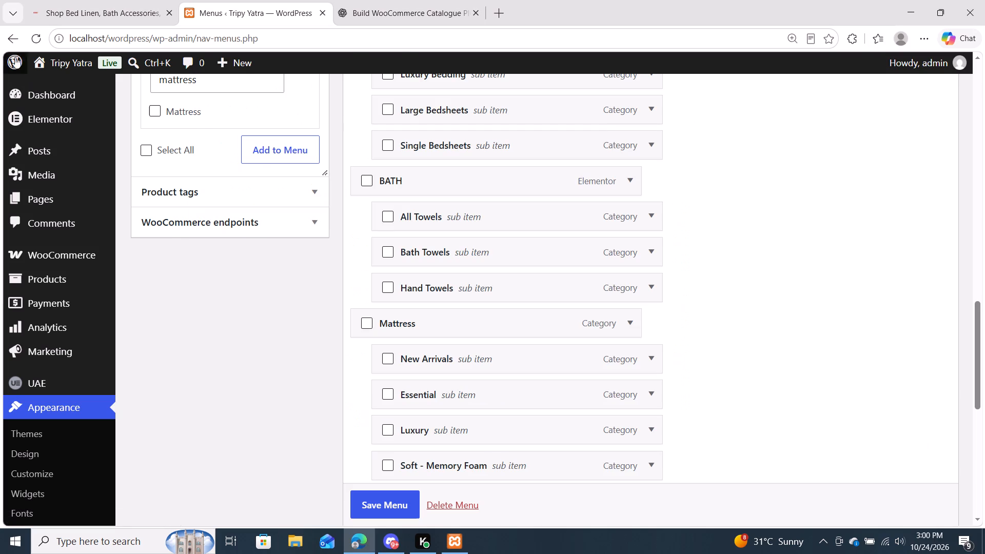
# Reload the WordPress Menus page, discarding the unsaved menu changes.
pyautogui.click(39, 43)
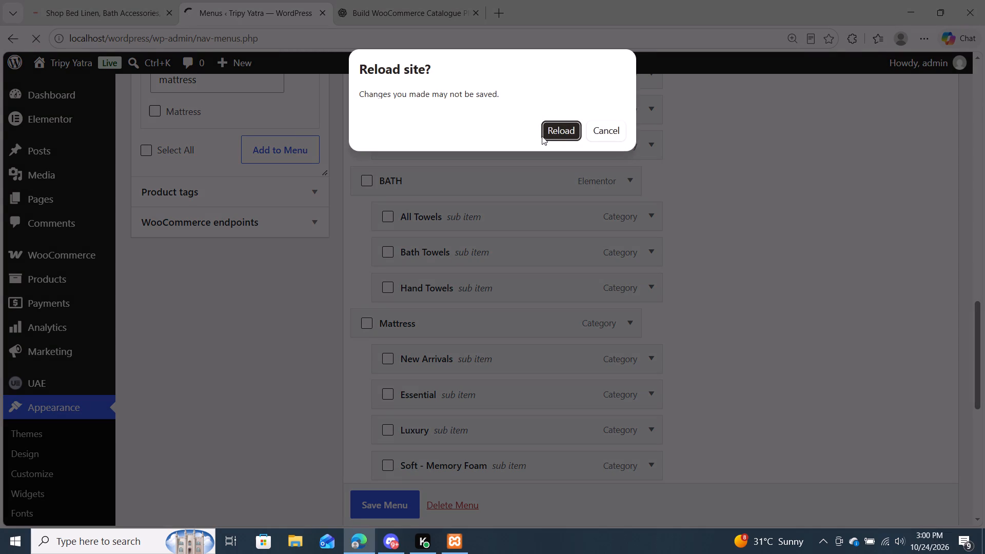
pyautogui.click(566, 132)
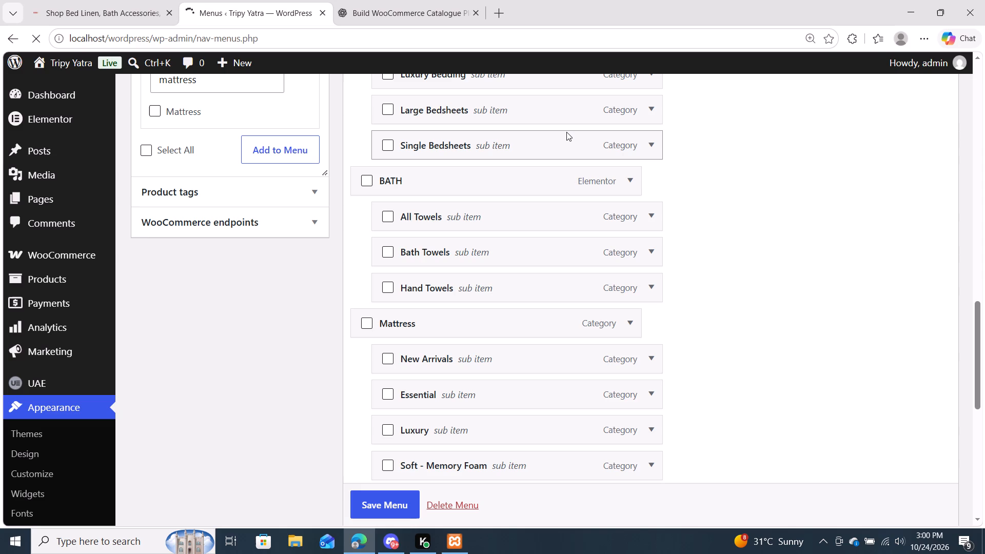
# Add the HOME, BADDING, BATH, CART and GIFTING pages to the empty MAIN menu.
pyautogui.scroll(-1, 397, 394)
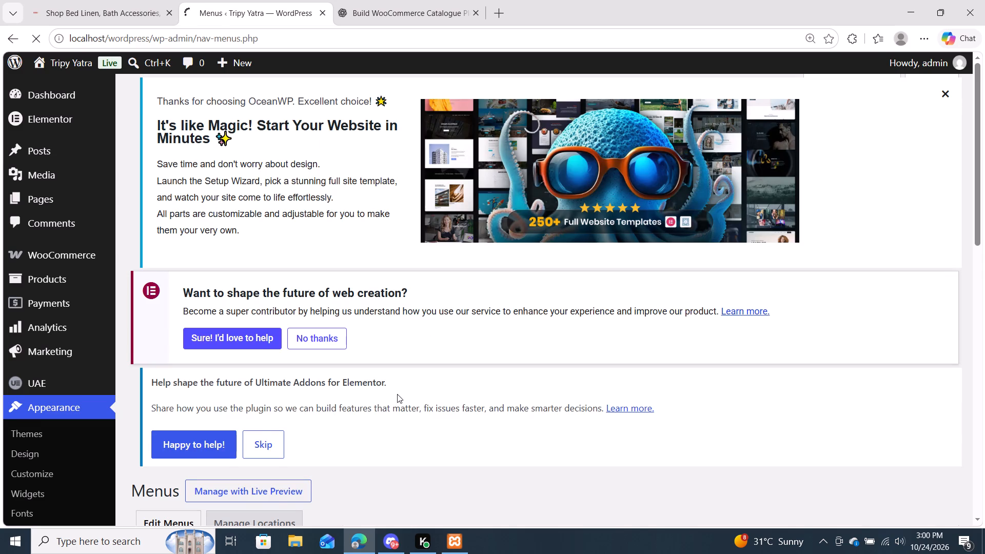
pyautogui.scroll(-9, 397, 394)
pyautogui.scroll(1, 397, 394)
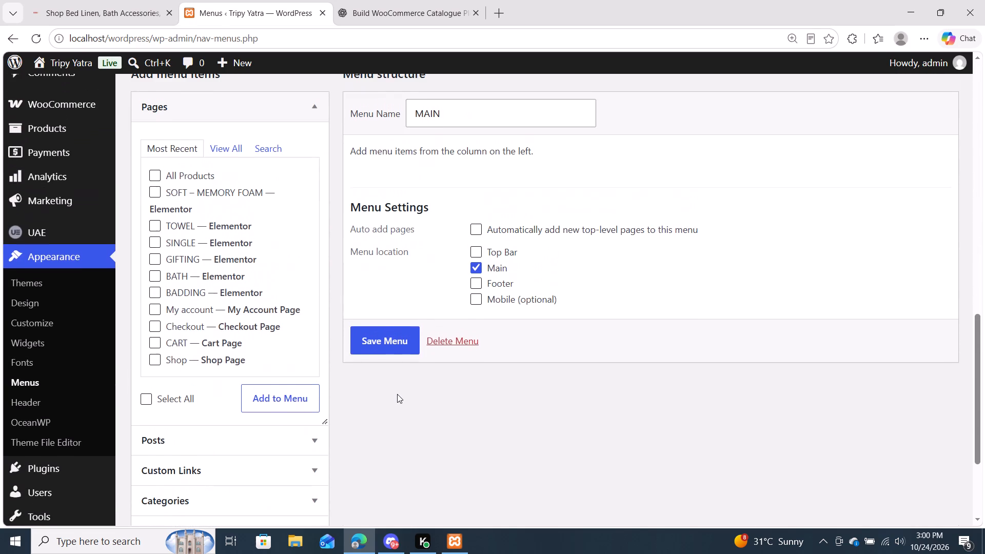
pyautogui.scroll(1, 397, 394)
pyautogui.scroll(-1, 231, 233)
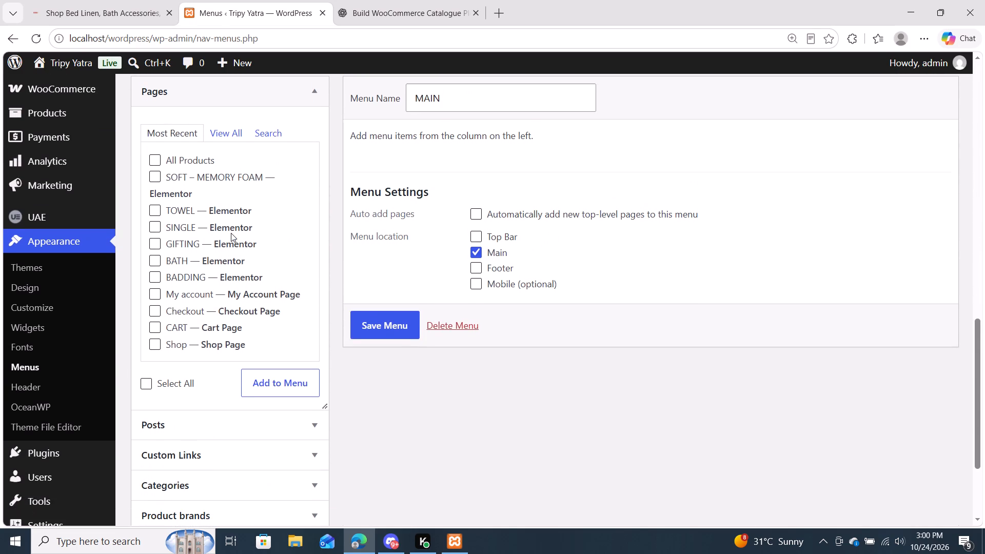
pyautogui.click(240, 129)
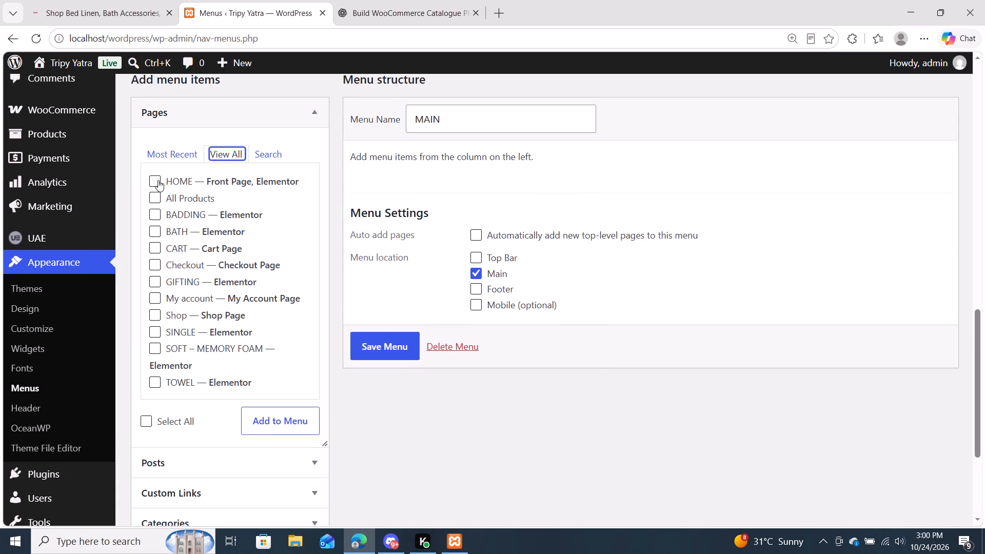
pyautogui.click(157, 180)
pyautogui.click(151, 211)
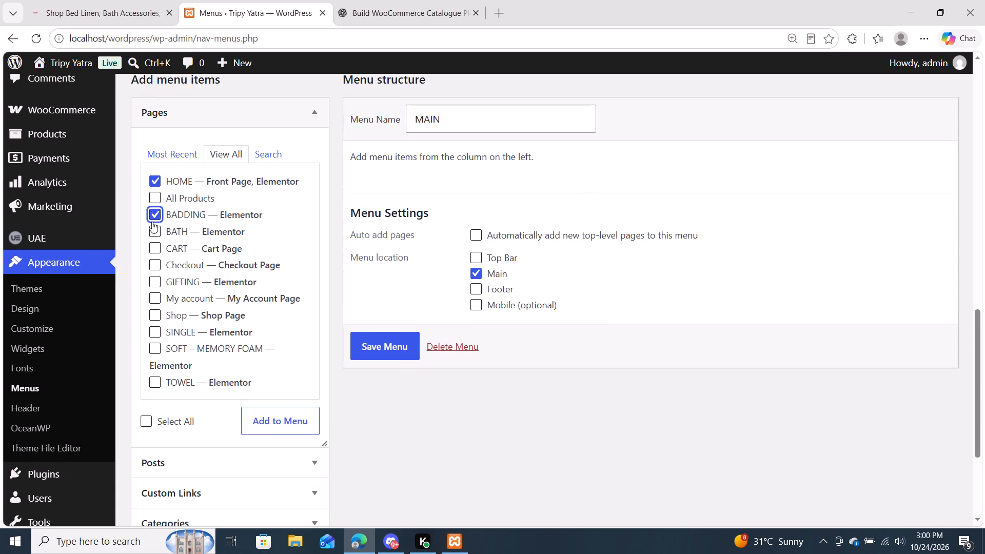
pyautogui.click(152, 228)
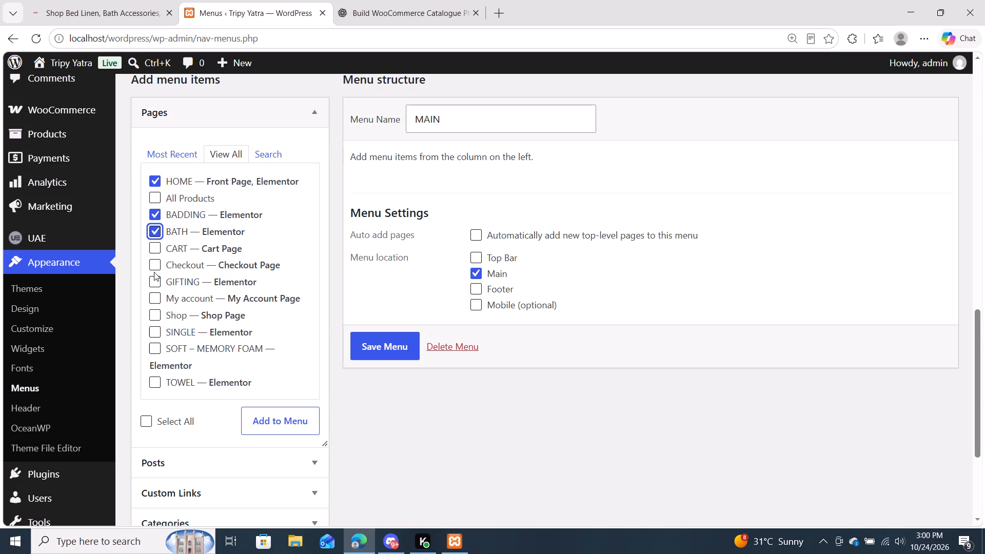
pyautogui.click(152, 283)
pyautogui.click(152, 249)
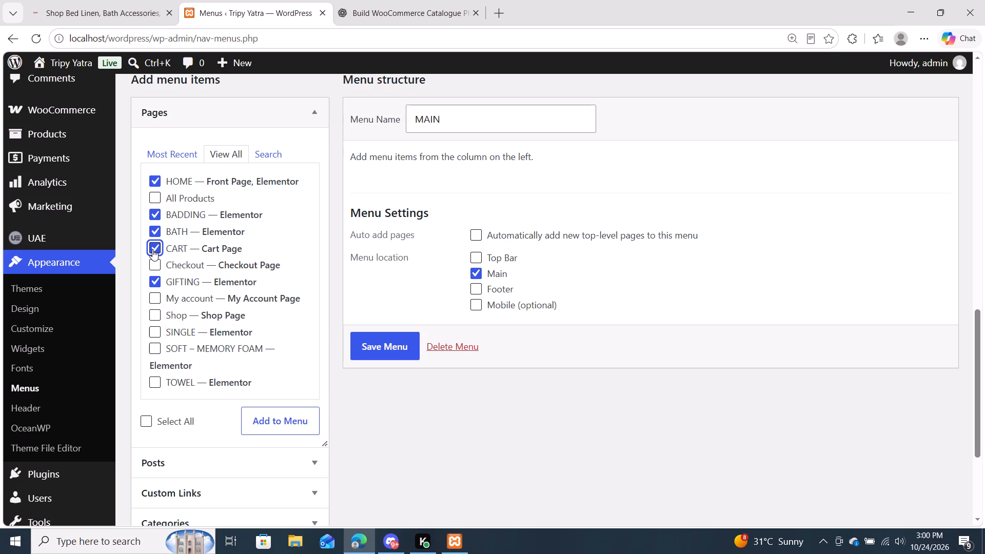
pyautogui.scroll(-1, 152, 249)
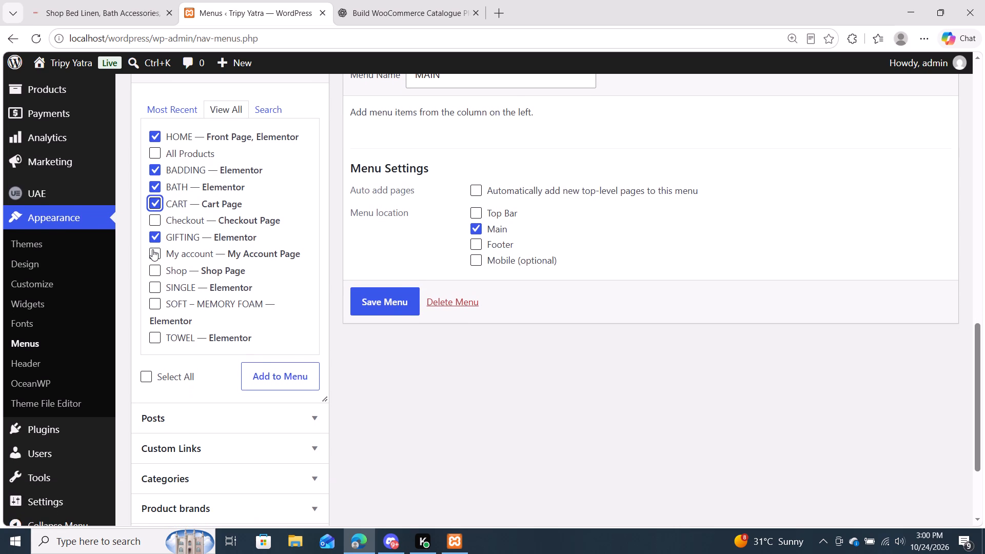
pyautogui.click(267, 371)
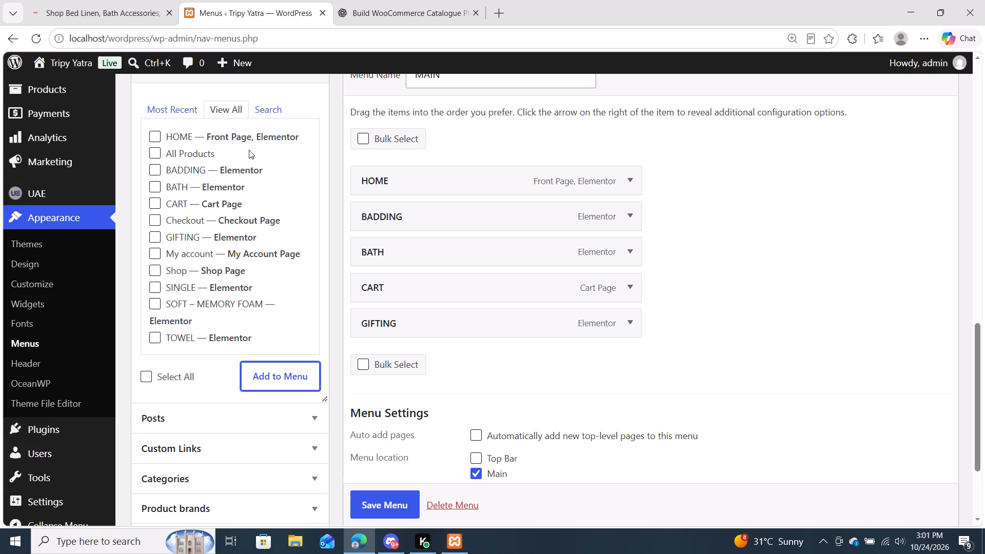
# Look through the full lists of pages and product categories available for the menu.
pyautogui.click(177, 106)
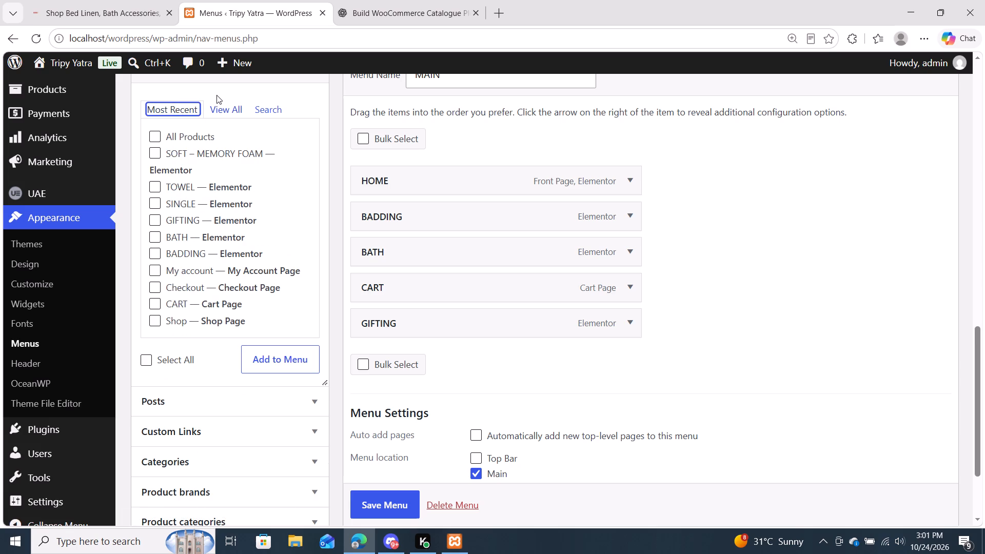
pyautogui.click(216, 109)
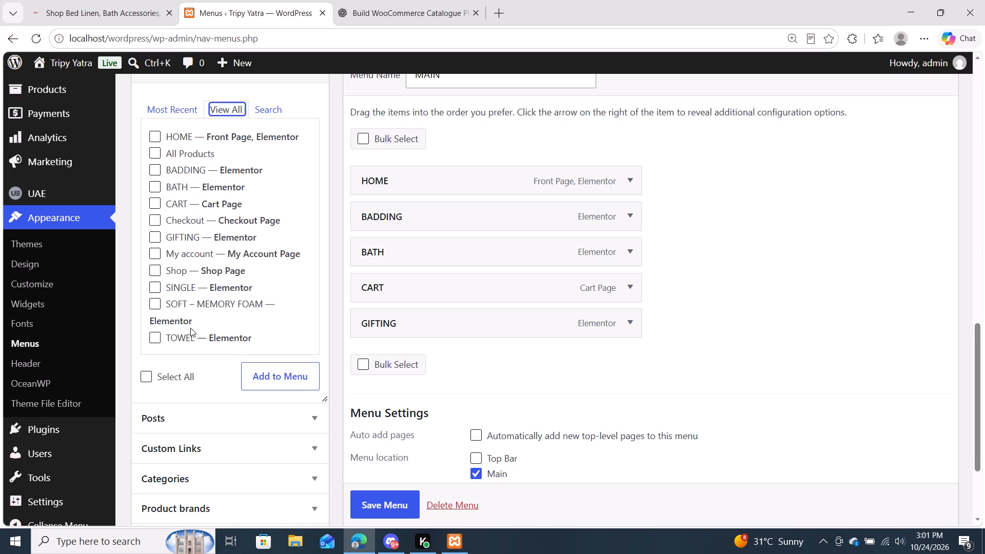
pyautogui.scroll(-3, 225, 384)
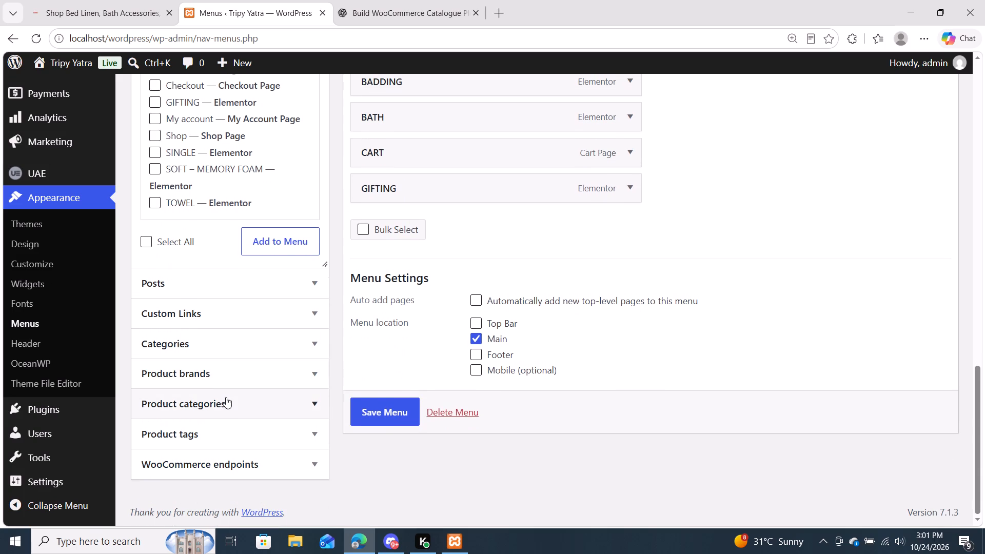
pyautogui.click(226, 397)
pyautogui.hscroll(1, 226, 397)
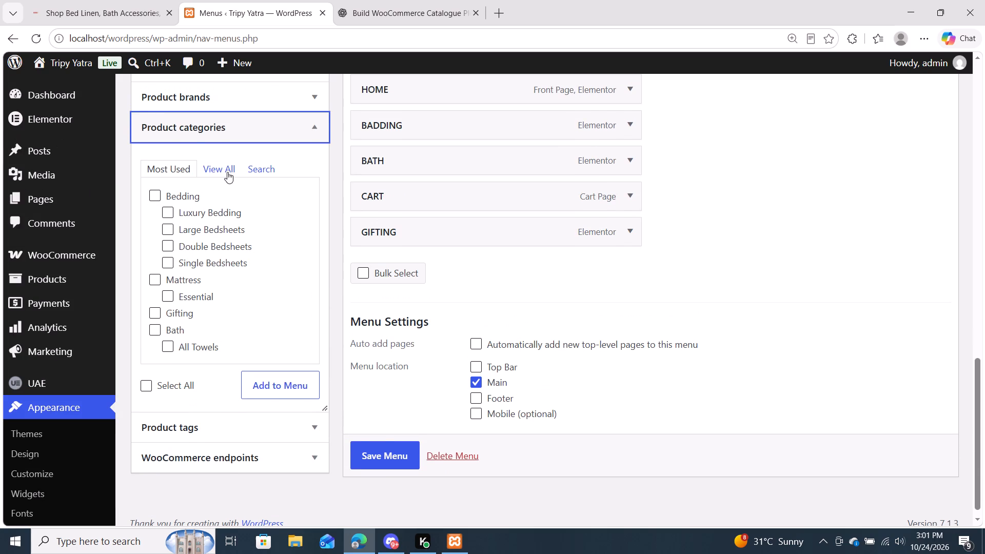
pyautogui.click(227, 169)
pyautogui.scroll(-4, 221, 265)
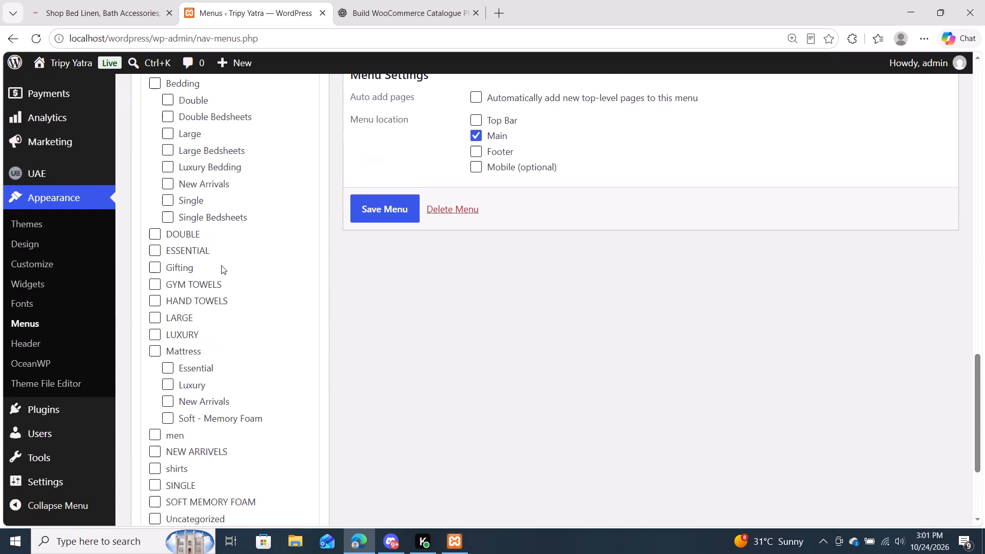
pyautogui.scroll(-1, 221, 265)
pyautogui.scroll(2, 221, 265)
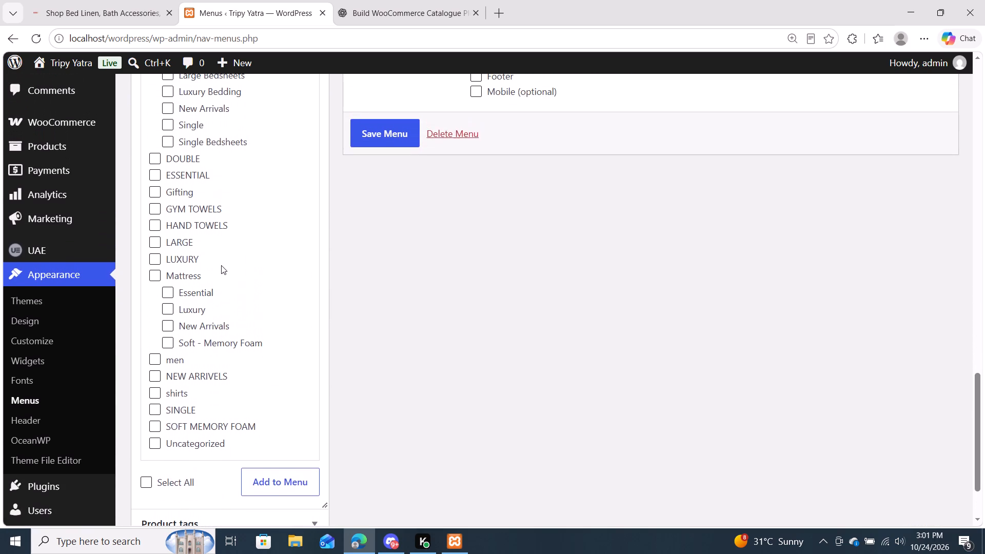
pyautogui.scroll(5, 221, 265)
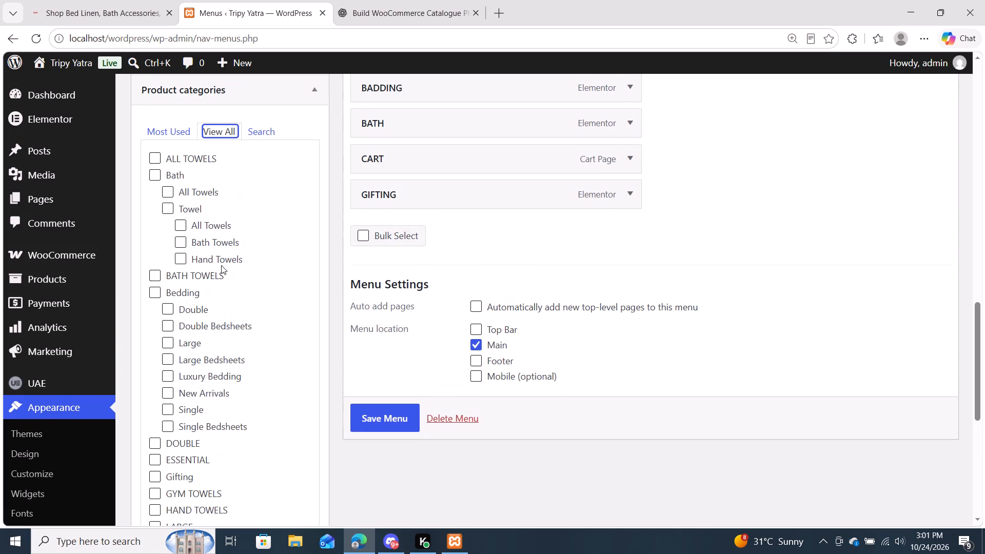
pyautogui.scroll(1, 221, 265)
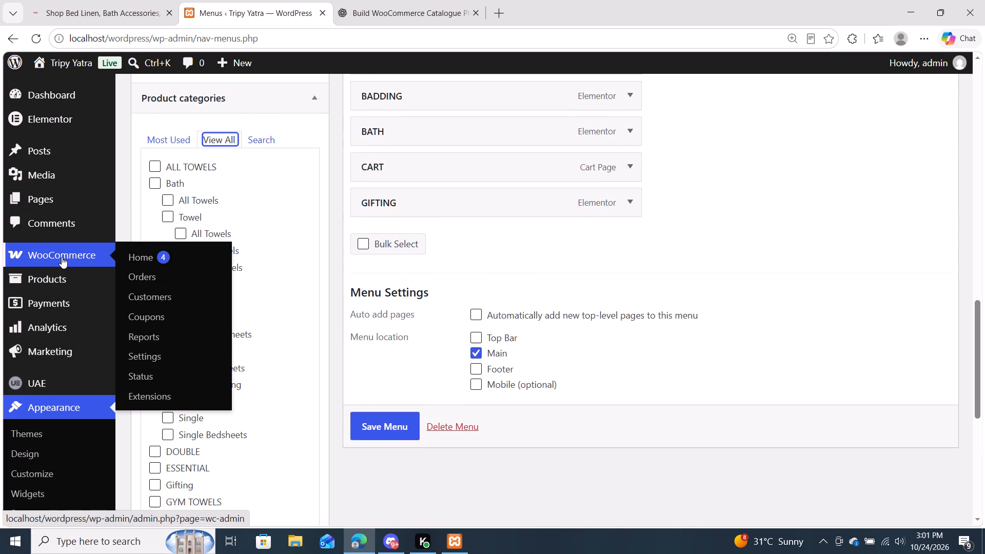
# Save the MAIN menu.
pyautogui.click(379, 426)
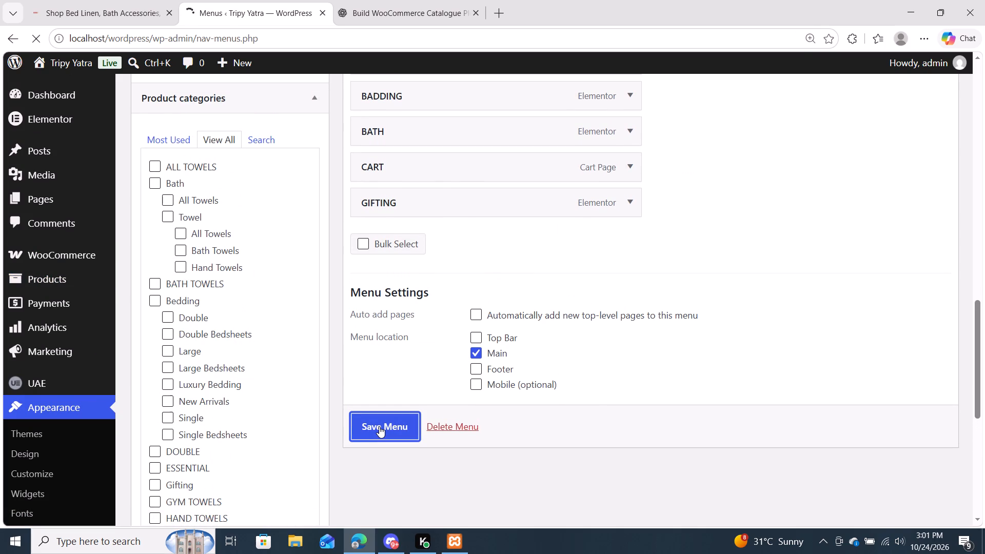
# Check the complete product category list again for duplicate and nested entries.
pyautogui.scroll(-5, 386, 373)
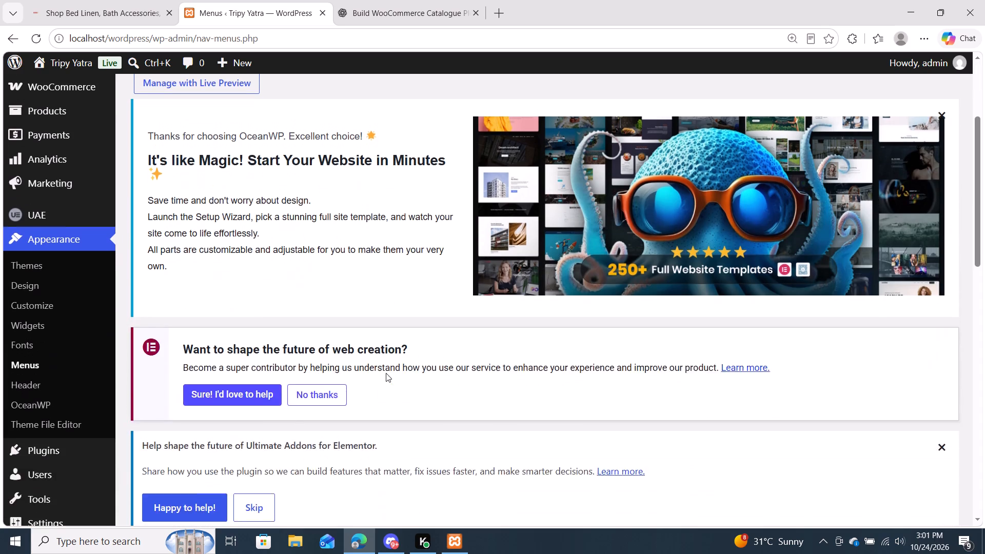
pyautogui.scroll(-11, 386, 373)
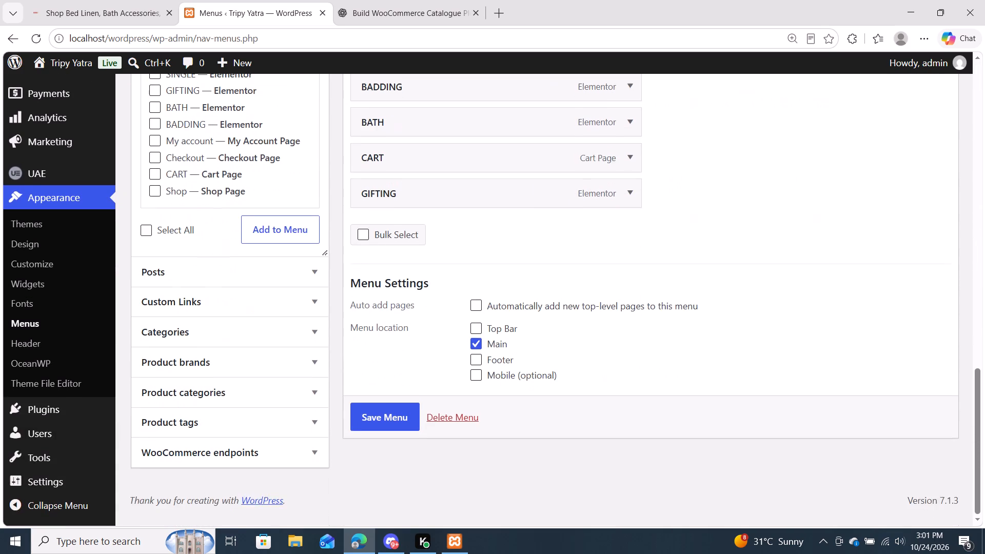
pyautogui.scroll(-2, 386, 373)
pyautogui.click(258, 381)
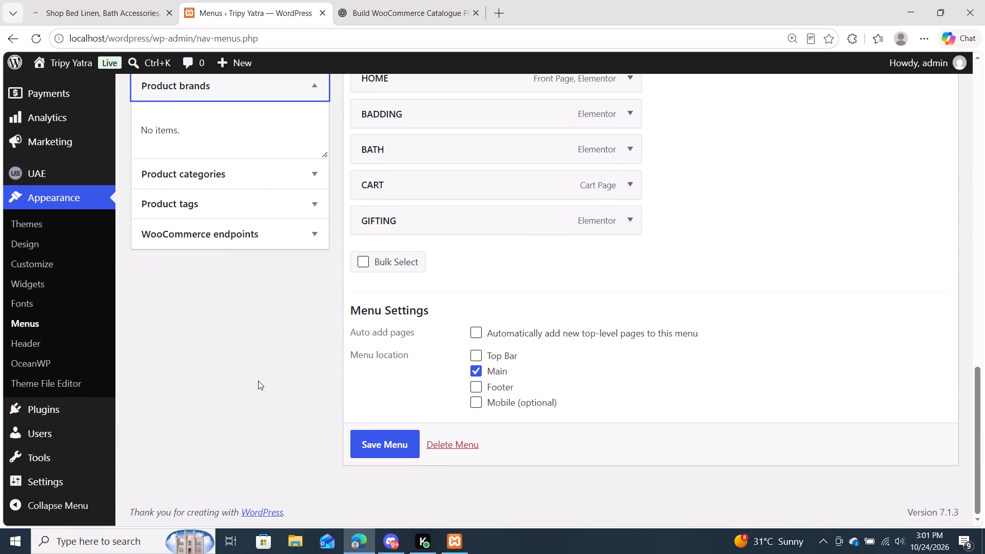
pyautogui.click(245, 176)
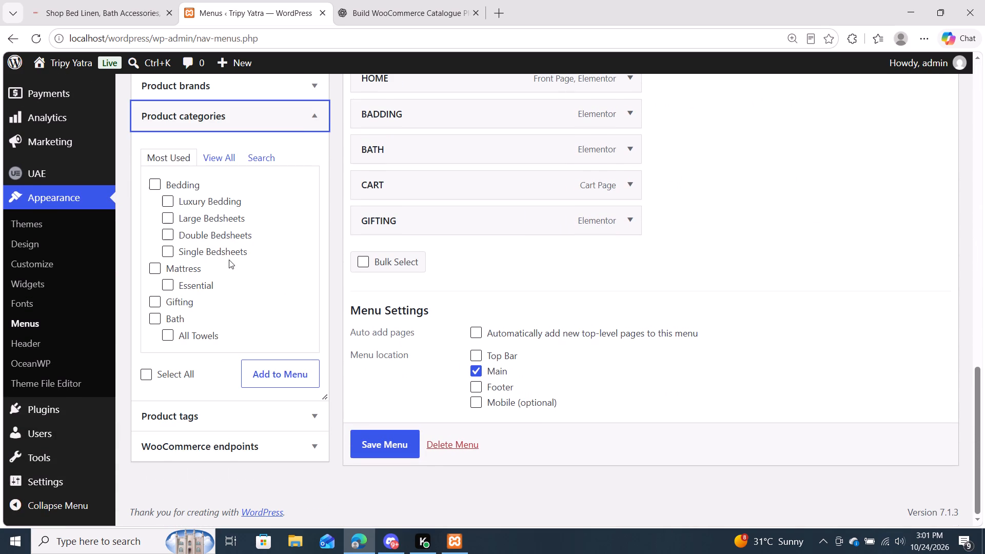
pyautogui.scroll(2, 194, 216)
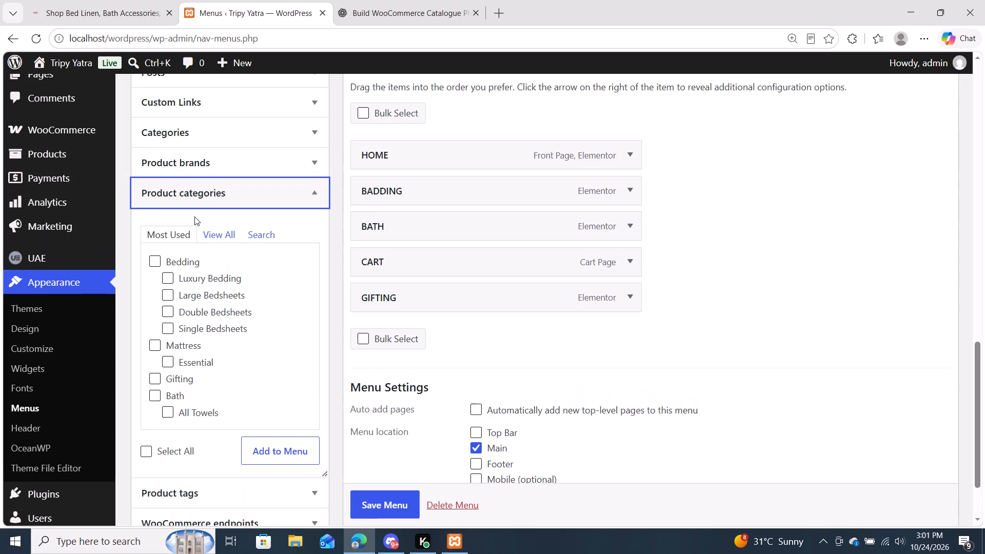
pyautogui.scroll(1, 194, 216)
pyautogui.click(222, 253)
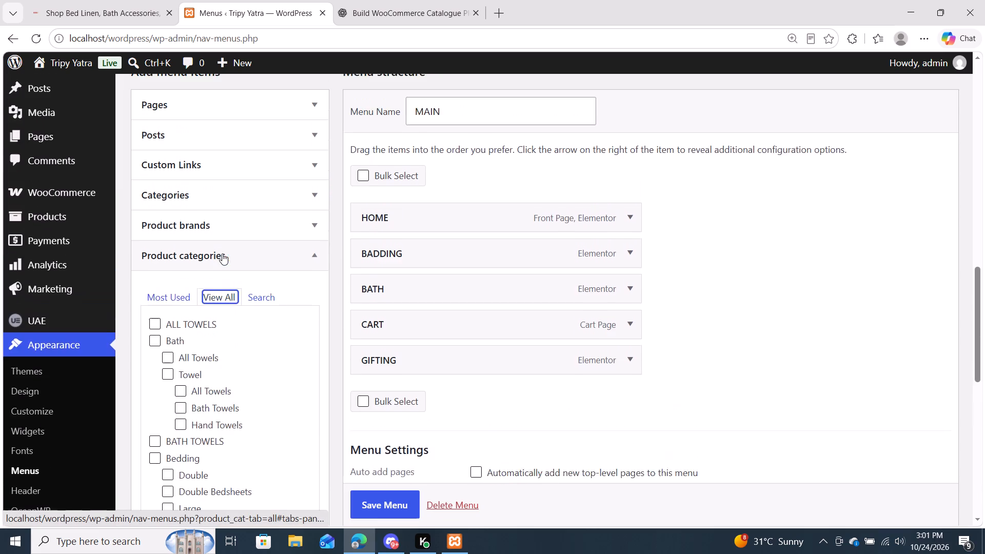
pyautogui.scroll(-1, 222, 253)
pyautogui.scroll(2, 37, 199)
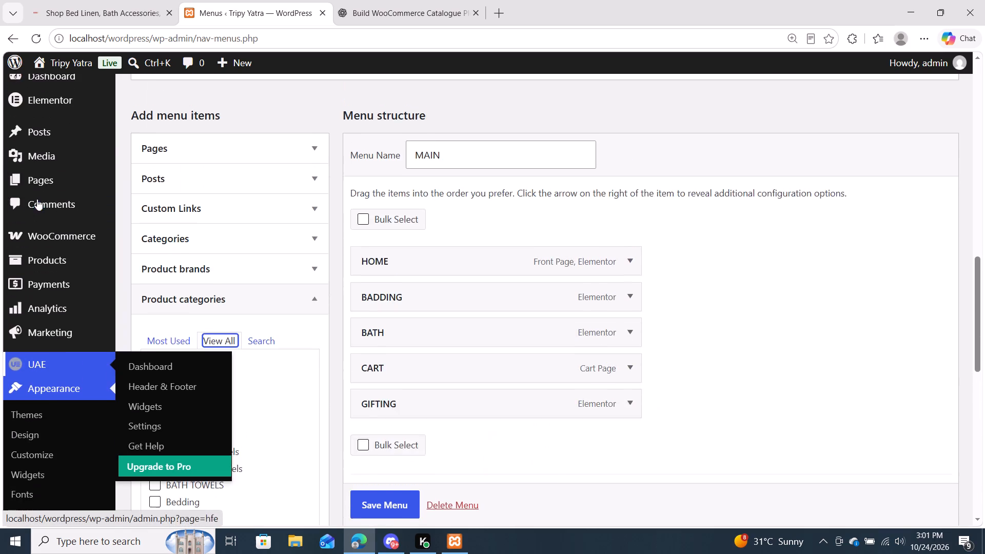
# Open the store's product categories and select every category on the first page of the list.
pyautogui.scroll(2, 37, 199)
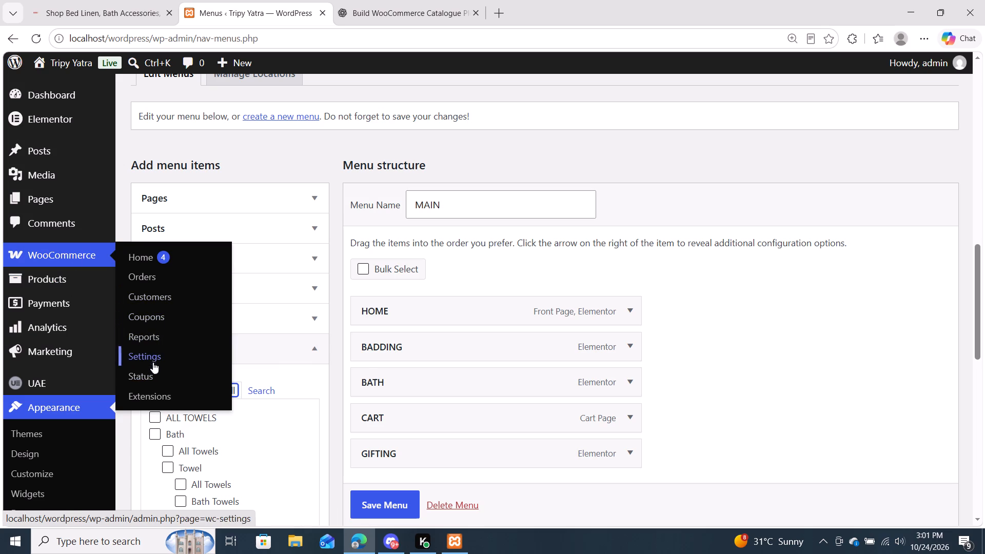
pyautogui.click(160, 339)
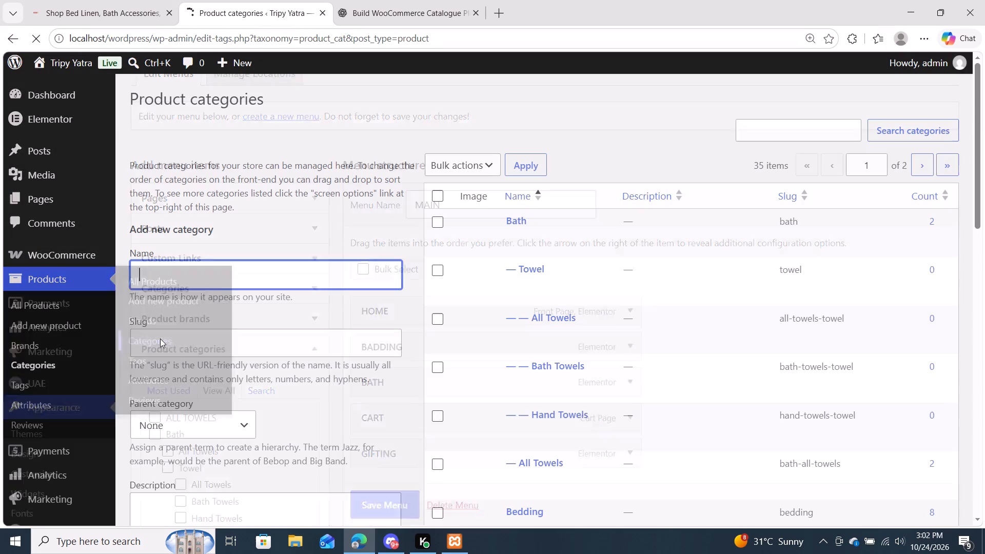
pyautogui.scroll(-8, 480, 363)
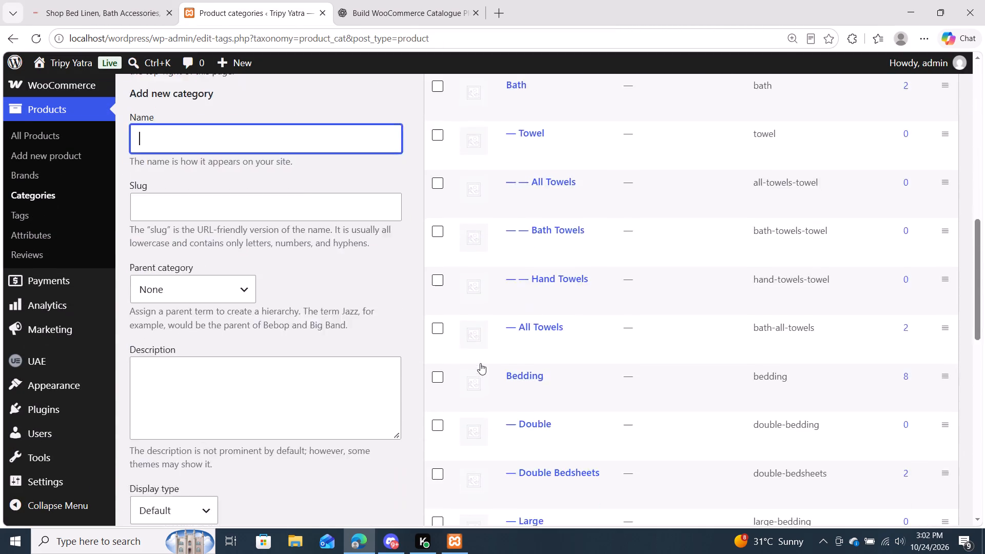
pyautogui.scroll(-7, 480, 363)
pyautogui.scroll(7, 480, 363)
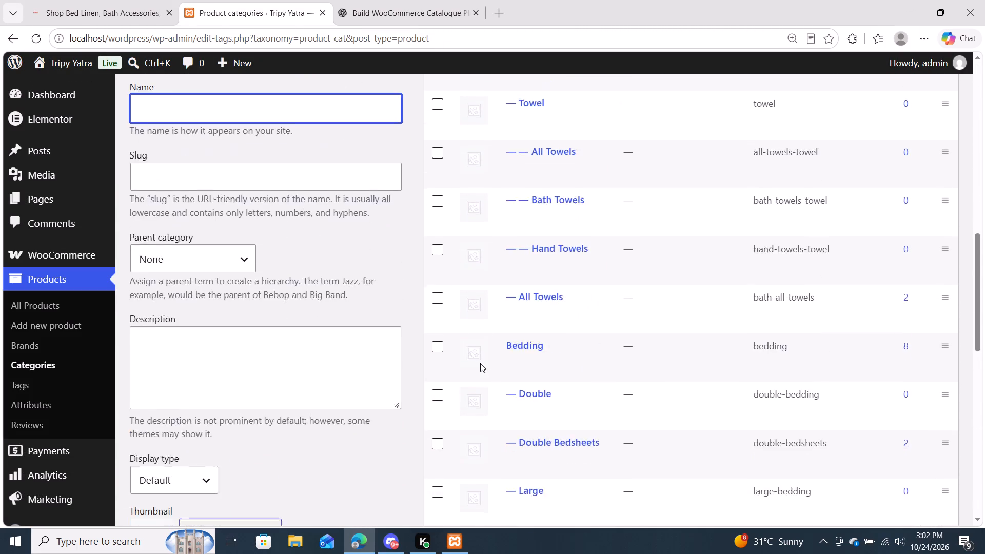
pyautogui.scroll(4, 480, 363)
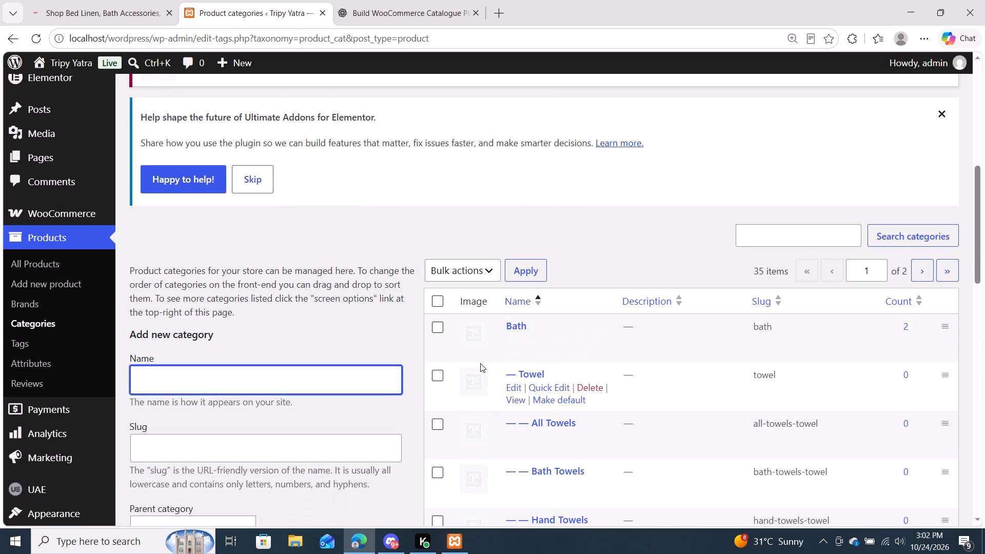
pyautogui.click(435, 296)
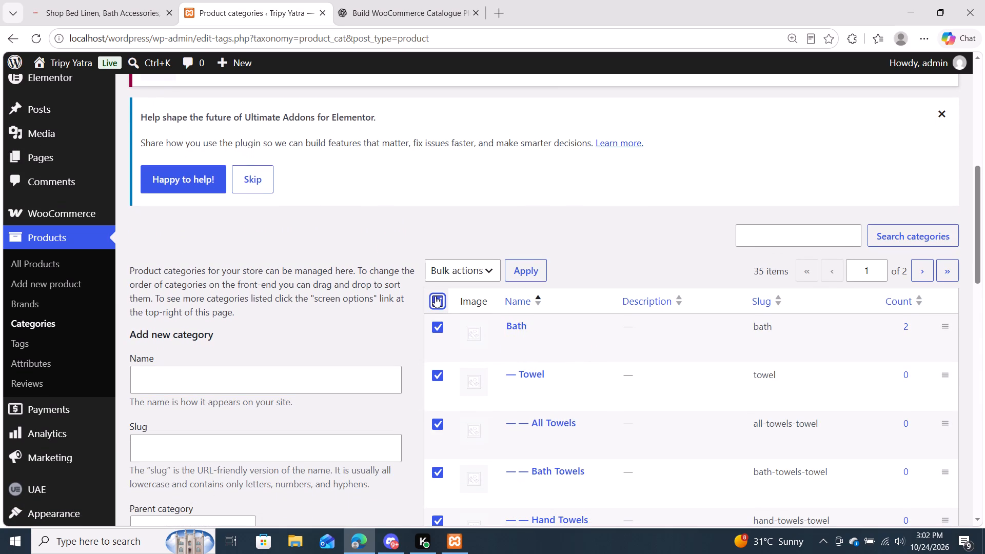
# Look through the selected product categories, from Bath down to the Mattress subcategories, to decide which ones to keep.
pyautogui.scroll(-2, 581, 370)
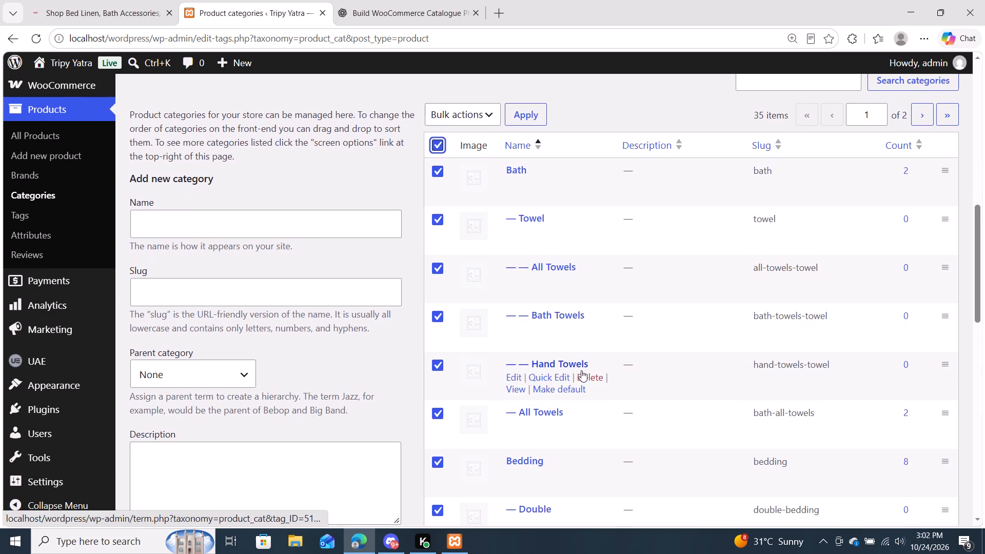
pyautogui.scroll(-2, 581, 370)
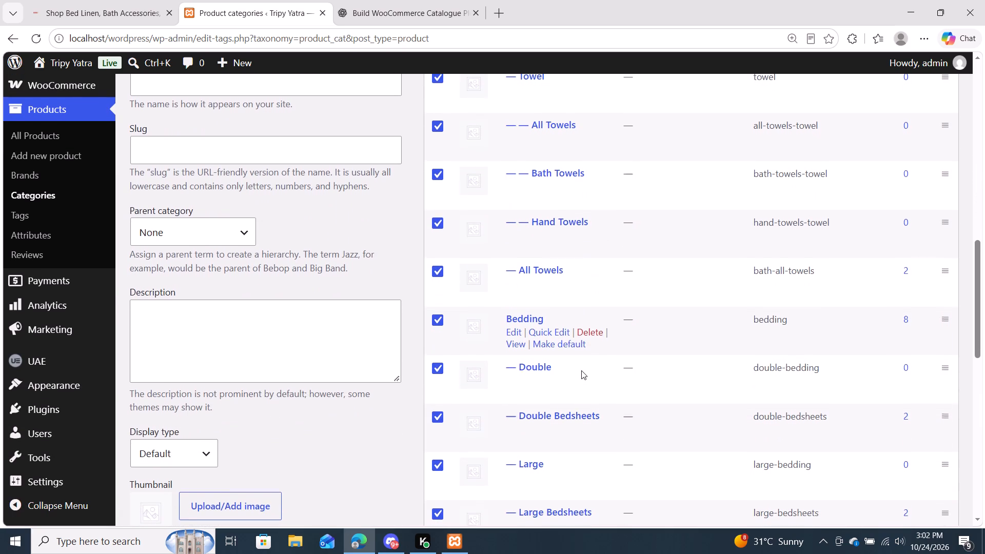
pyautogui.scroll(-2, 581, 370)
pyautogui.hscroll(-1, 581, 370)
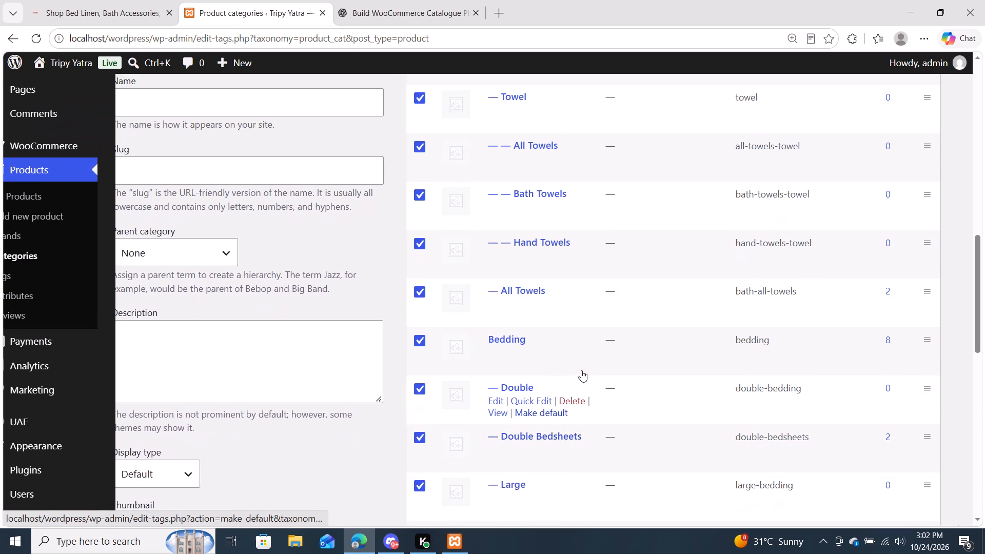
pyautogui.scroll(-1, 581, 370)
pyautogui.scroll(5, 581, 370)
pyautogui.scroll(-7, 581, 370)
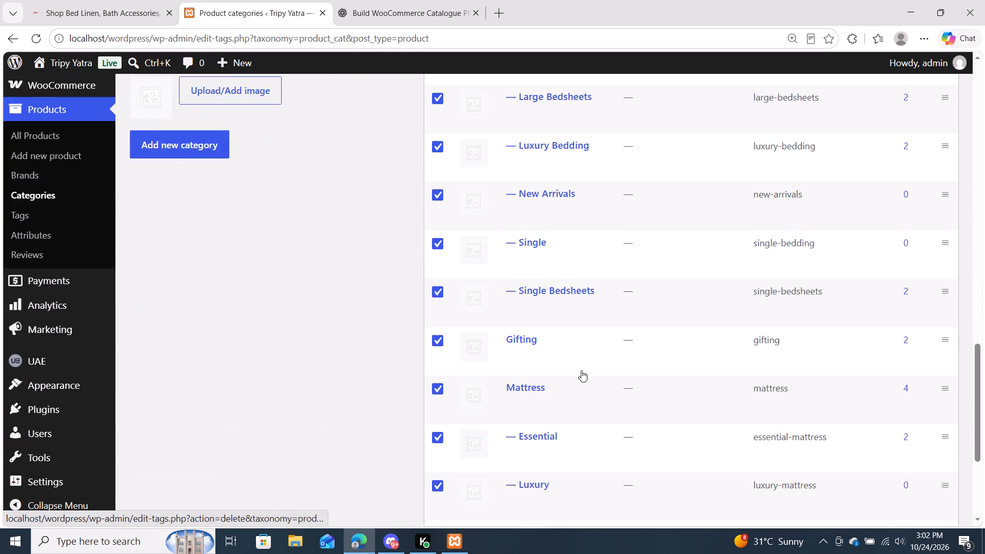
pyautogui.scroll(-2, 581, 370)
pyautogui.scroll(1, 581, 370)
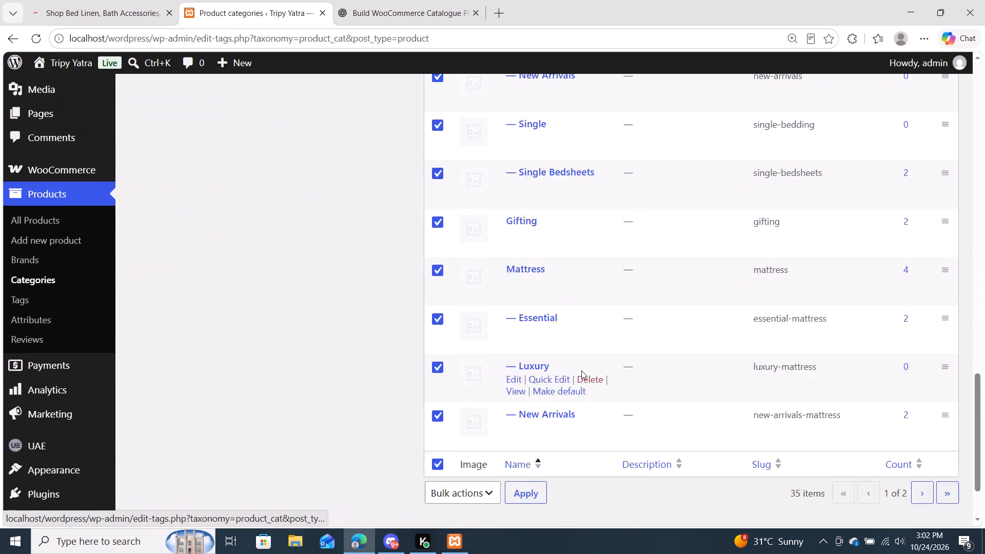
pyautogui.scroll(8, 581, 370)
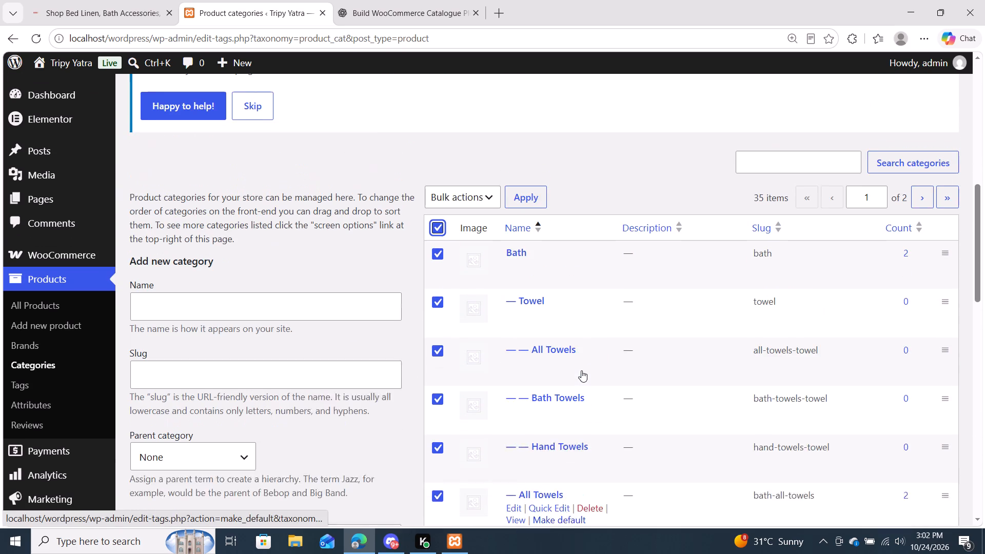
pyautogui.scroll(3, 581, 370)
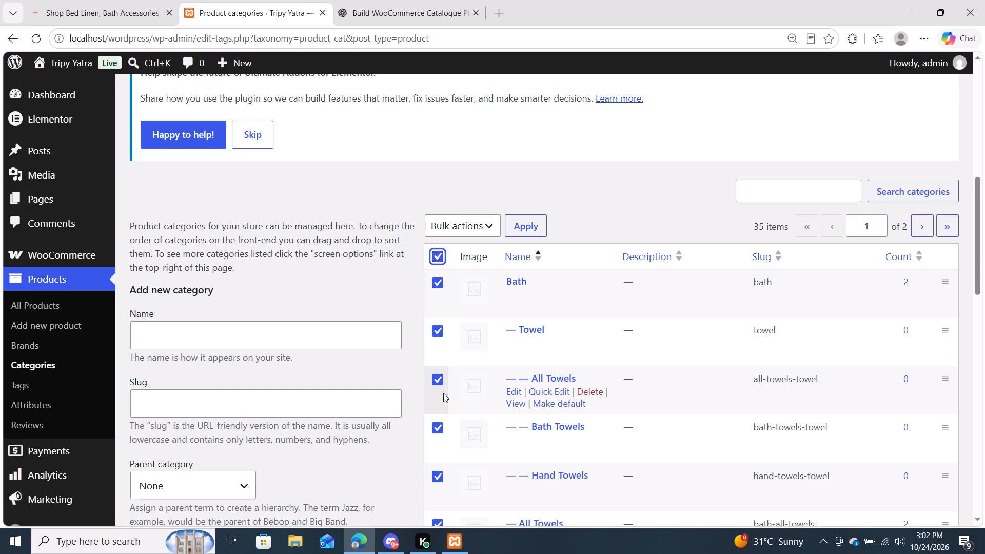
# Exclude the All Towels, Bath Towels and Hand Towels subcategories under Towel from the selection, keeping Bath and Towel selected.
pyautogui.scroll(-1, 443, 393)
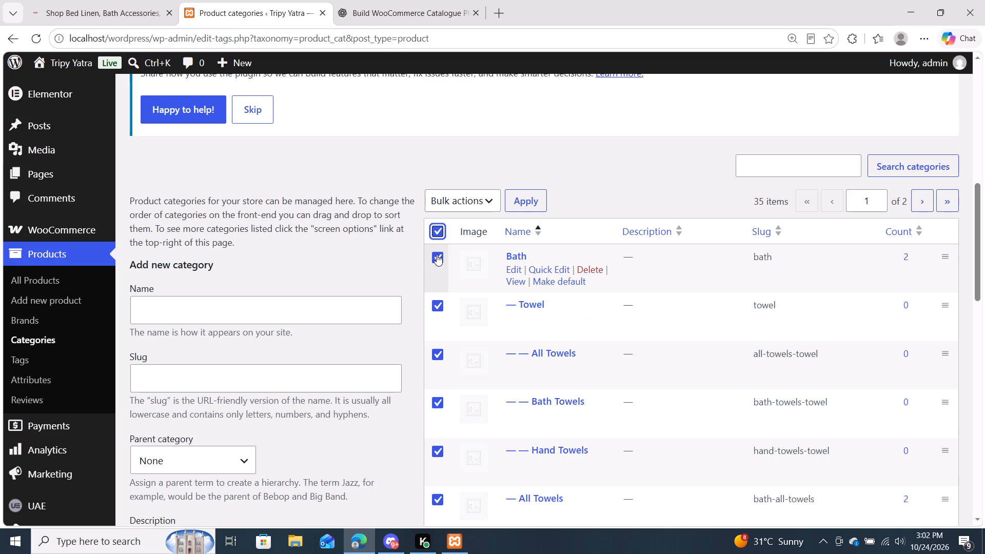
pyautogui.click(437, 253)
pyautogui.click(435, 300)
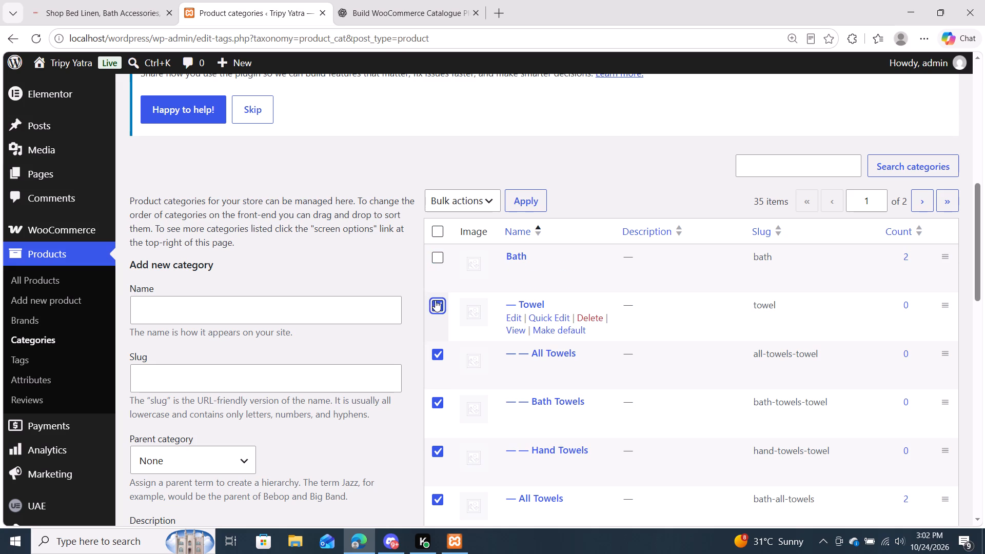
pyautogui.click(438, 309)
pyautogui.click(438, 250)
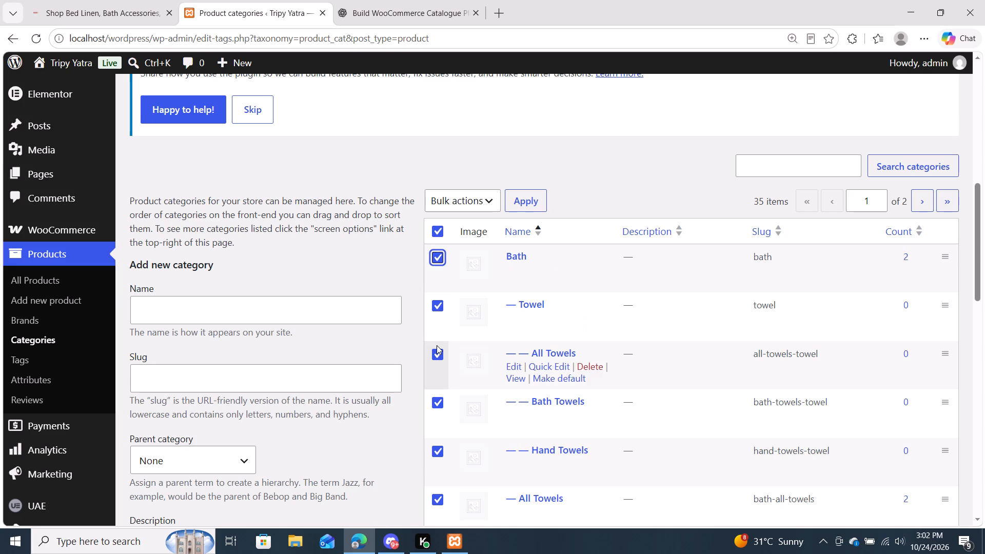
pyautogui.click(437, 345)
pyautogui.click(440, 402)
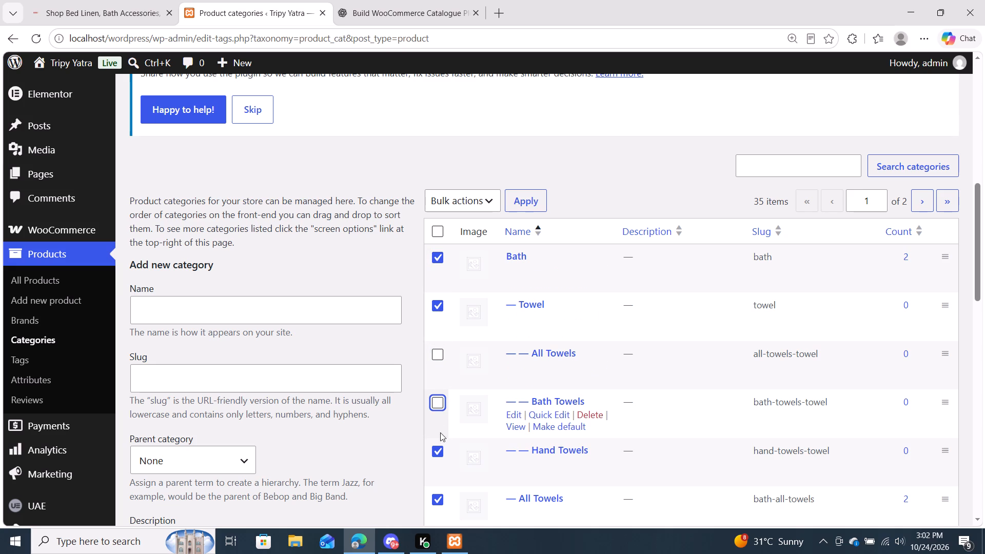
pyautogui.click(439, 448)
# Exclude Double Bedsheets, Large Bedsheets, Luxury Bedding, New Arrivals and Single Bedsheets under Bedding from the selection.
pyautogui.scroll(-2, 439, 448)
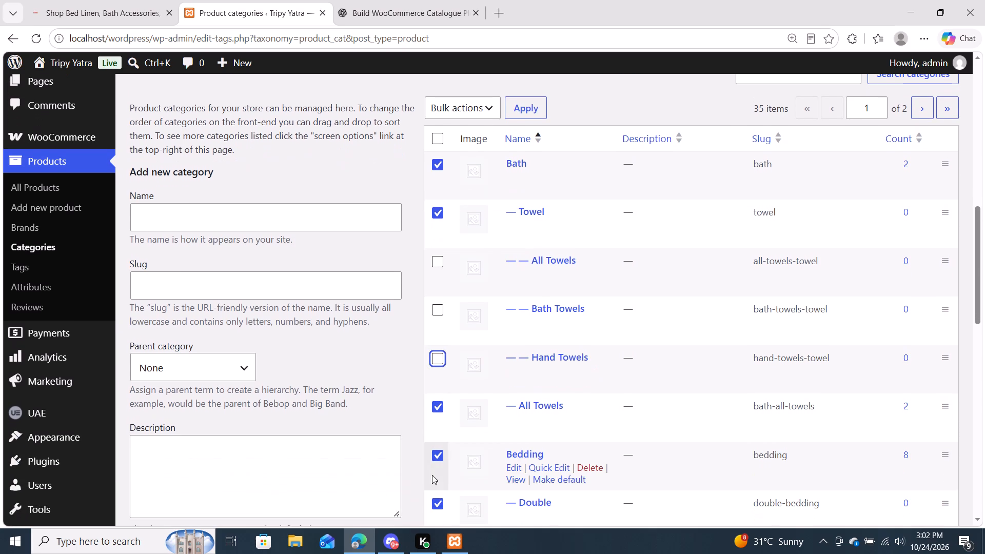
pyautogui.scroll(-2, 437, 479)
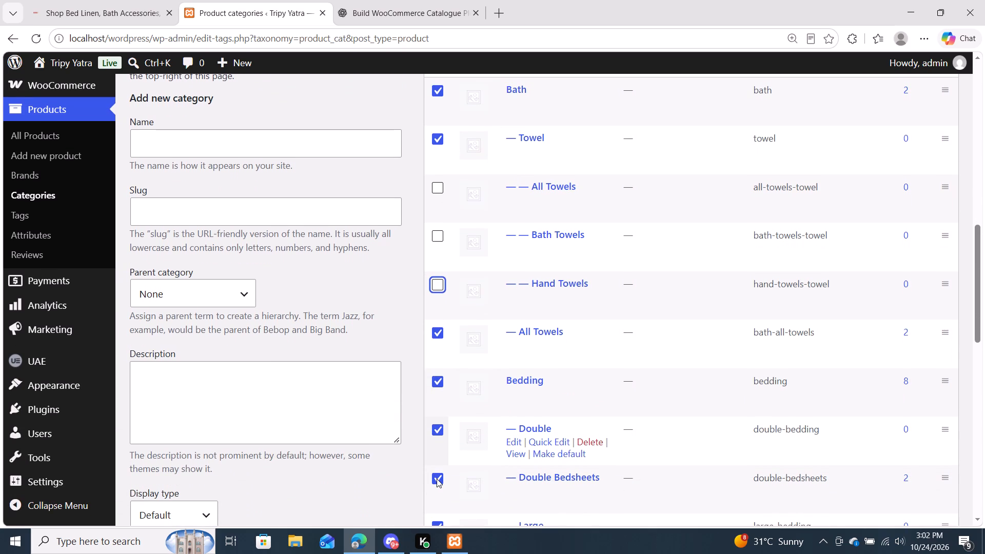
pyautogui.scroll(-1, 437, 479)
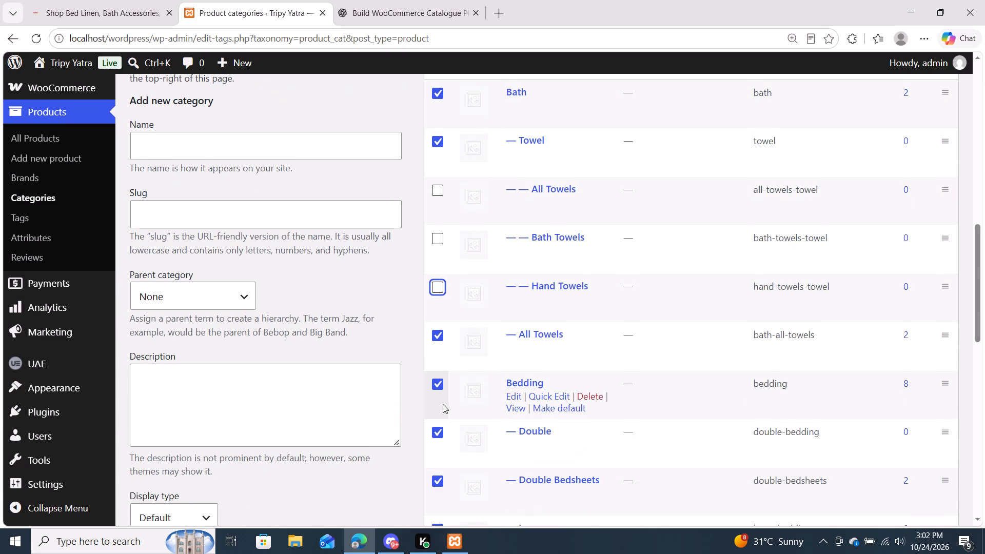
pyautogui.click(436, 385)
pyautogui.click(436, 385)
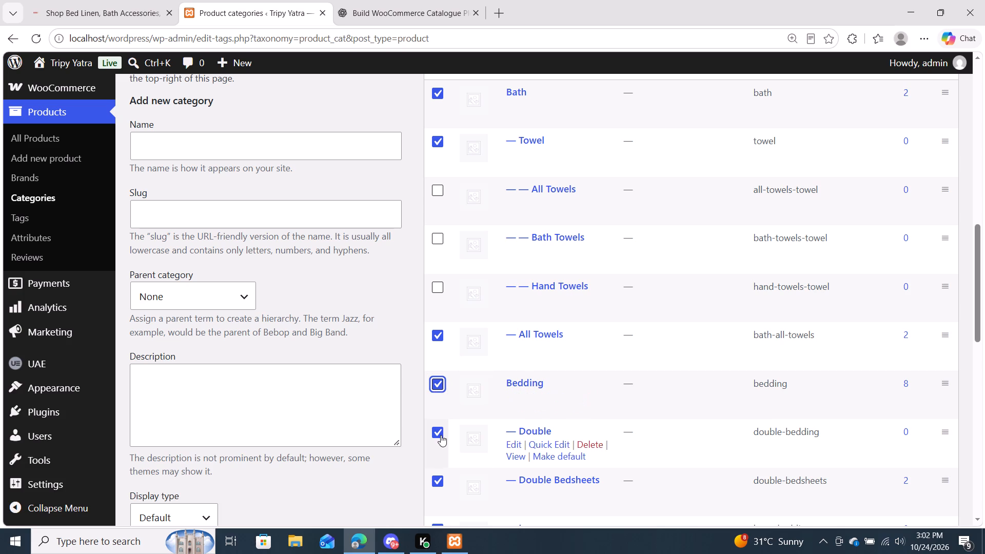
pyautogui.scroll(-1, 441, 435)
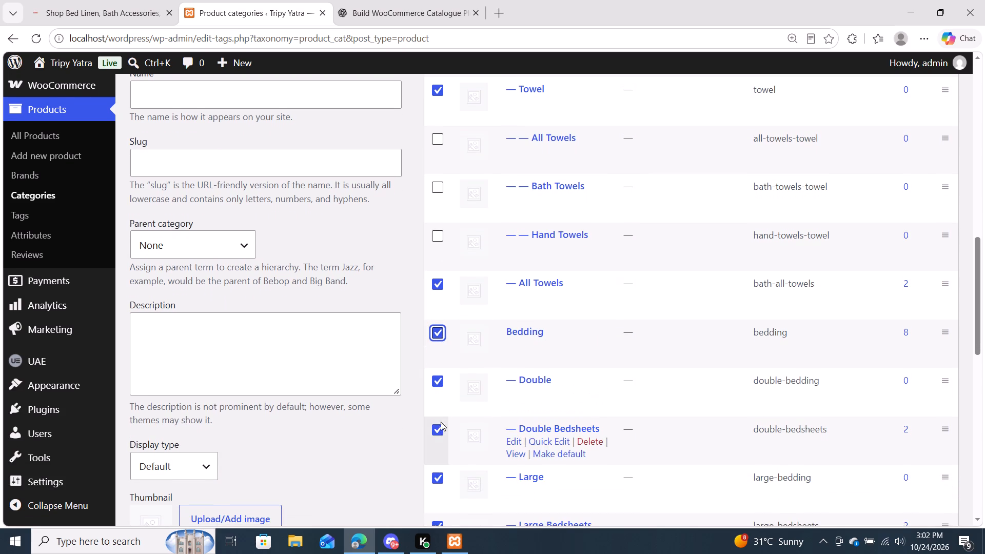
pyautogui.click(441, 426)
pyautogui.scroll(-2, 441, 426)
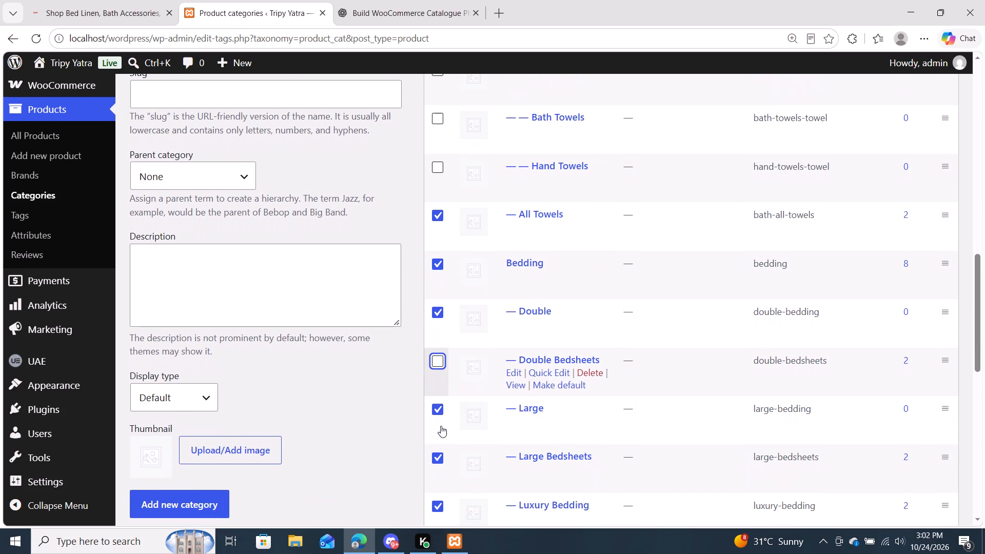
pyautogui.click(442, 449)
pyautogui.scroll(-2, 442, 449)
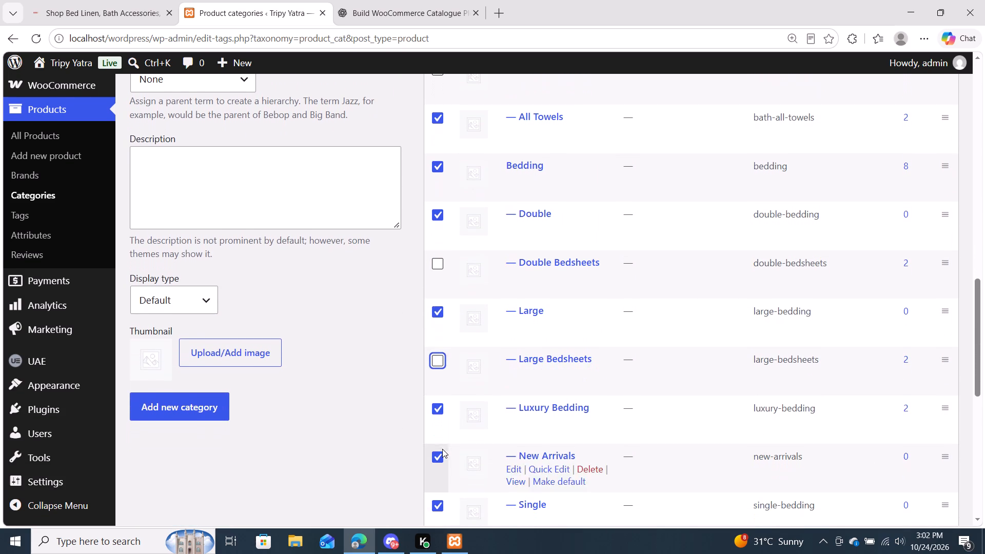
pyautogui.click(435, 415)
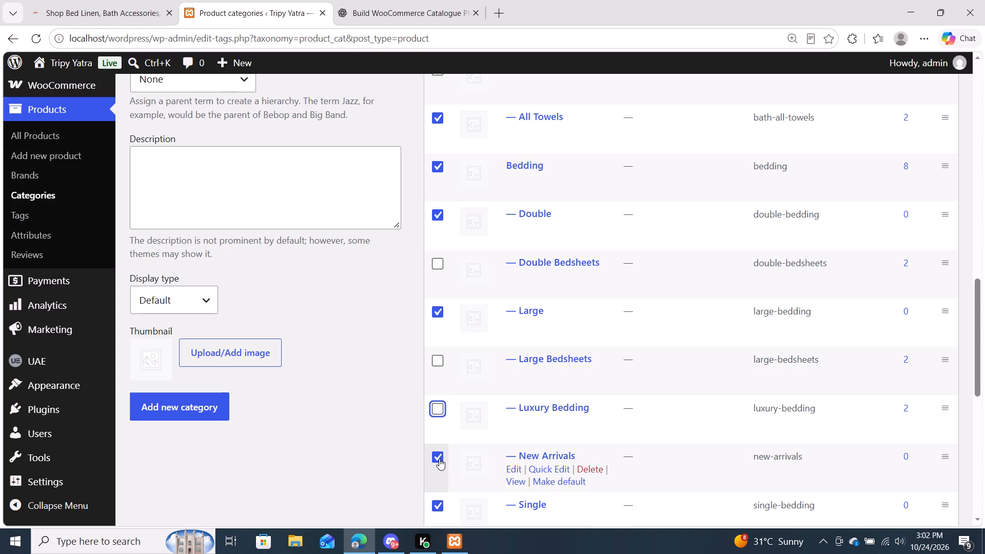
pyautogui.click(439, 459)
pyautogui.scroll(-2, 439, 459)
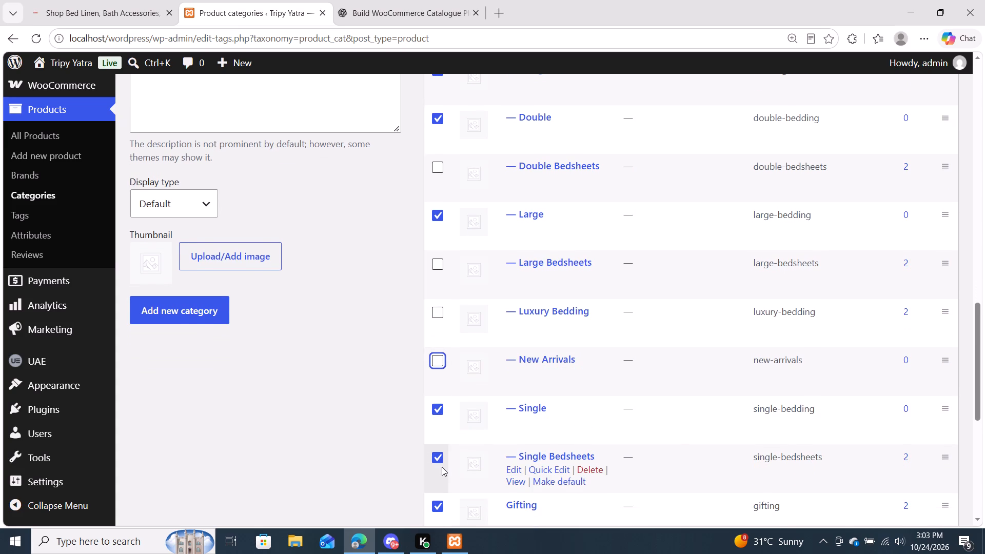
pyautogui.click(442, 467)
# Exclude the Mattress category from the selection and bulk-delete the product categories that are still selected.
pyautogui.scroll(-3, 442, 467)
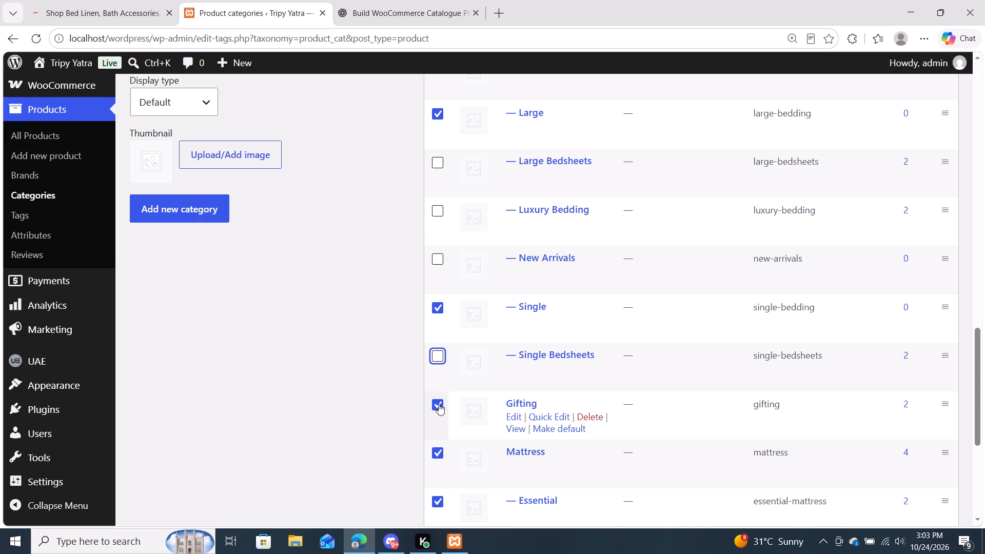
pyautogui.scroll(-1, 441, 452)
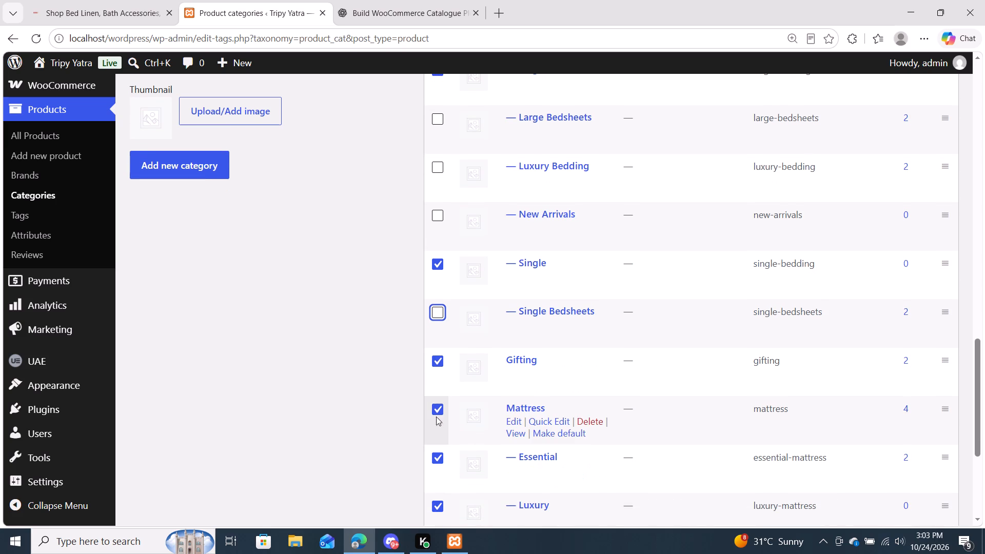
pyautogui.click(435, 412)
pyautogui.scroll(-1, 437, 461)
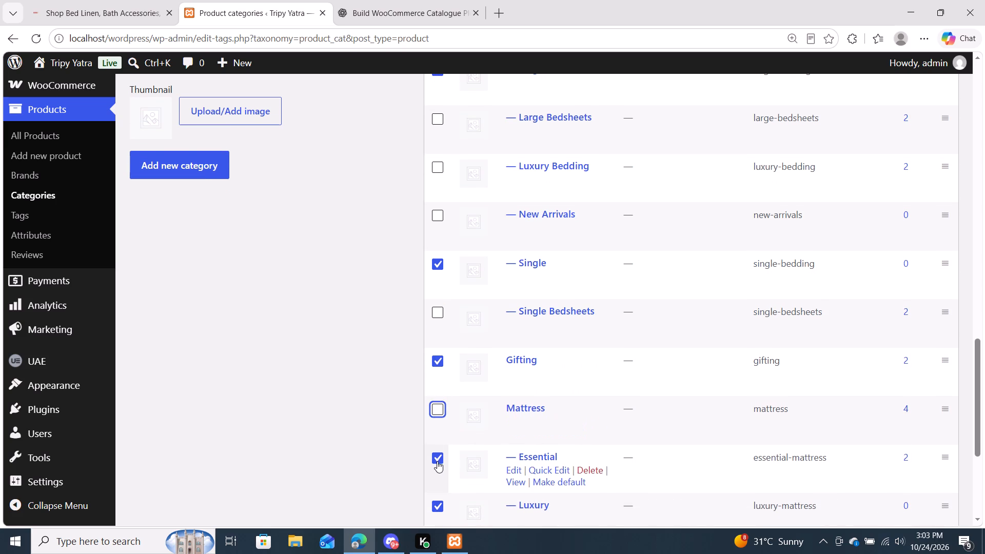
pyautogui.scroll(-2, 437, 461)
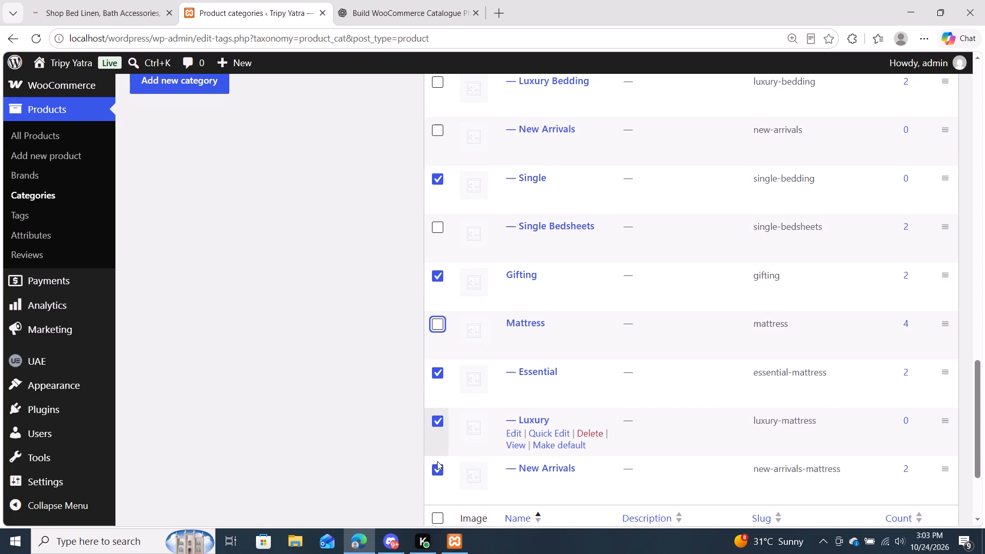
pyautogui.scroll(-1, 437, 461)
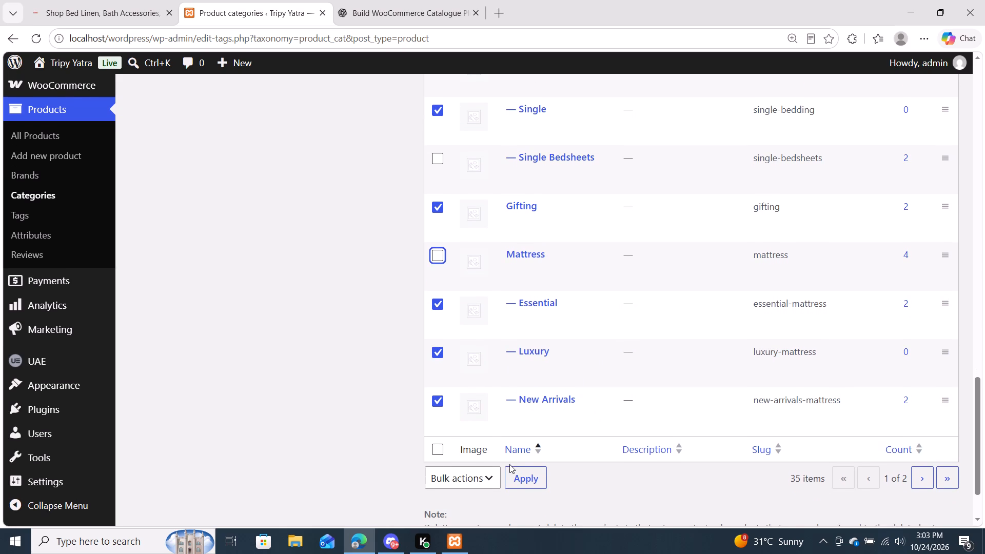
pyautogui.scroll(12, 511, 429)
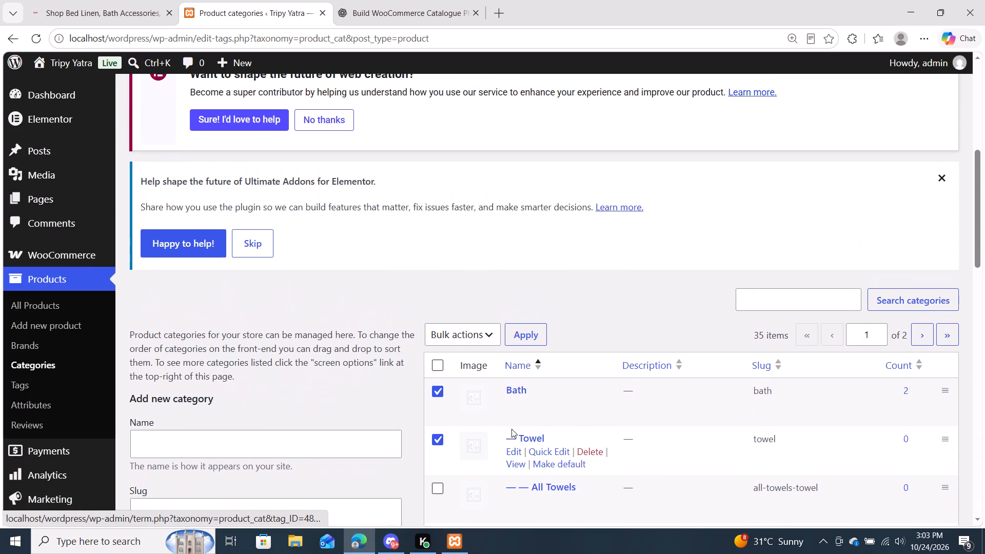
pyautogui.click(481, 328)
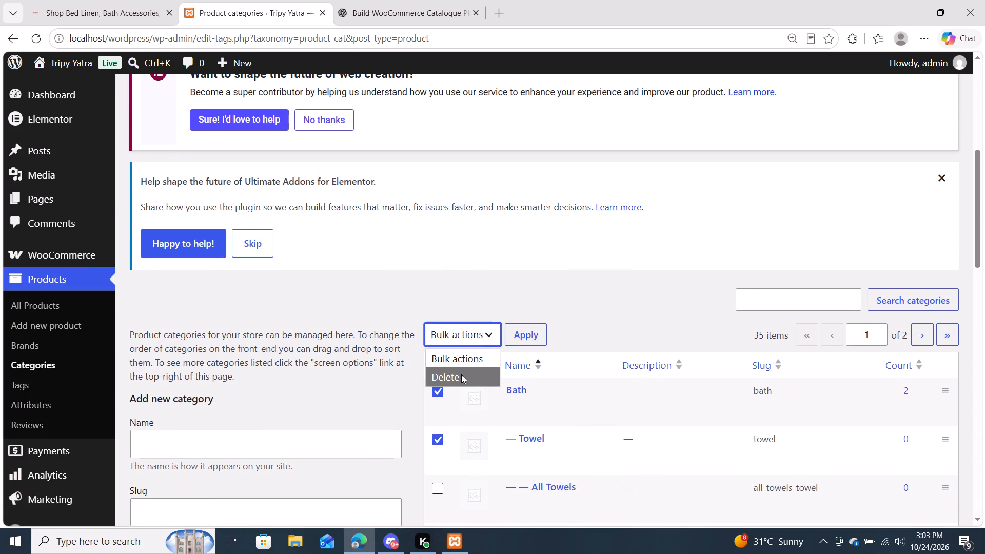
pyautogui.click(461, 374)
pyautogui.click(526, 331)
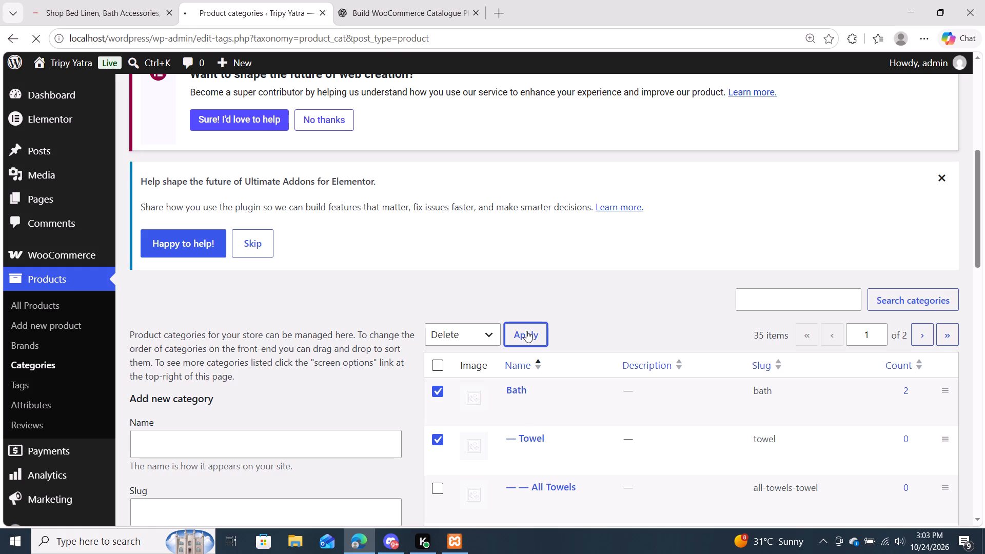
# Look through the remaining product categories on the first page to find the duplicate uppercase ones.
pyautogui.scroll(-9, 526, 331)
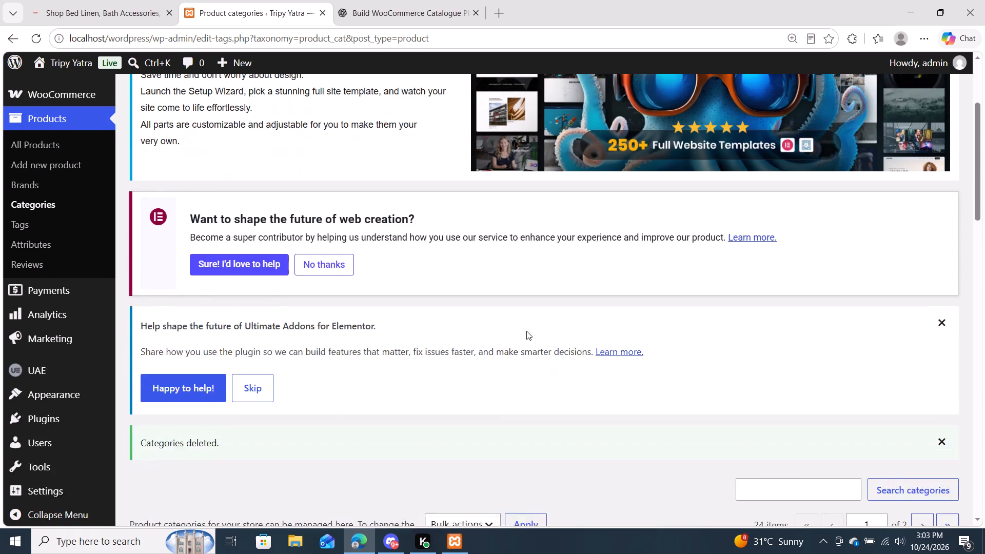
pyautogui.scroll(-10, 526, 331)
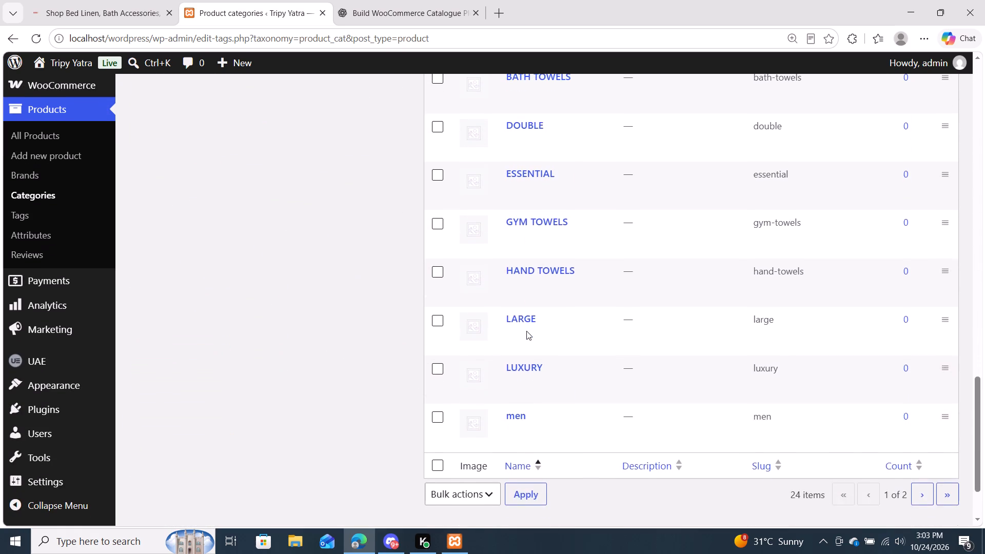
pyautogui.scroll(-1, 526, 331)
pyautogui.scroll(1, 526, 331)
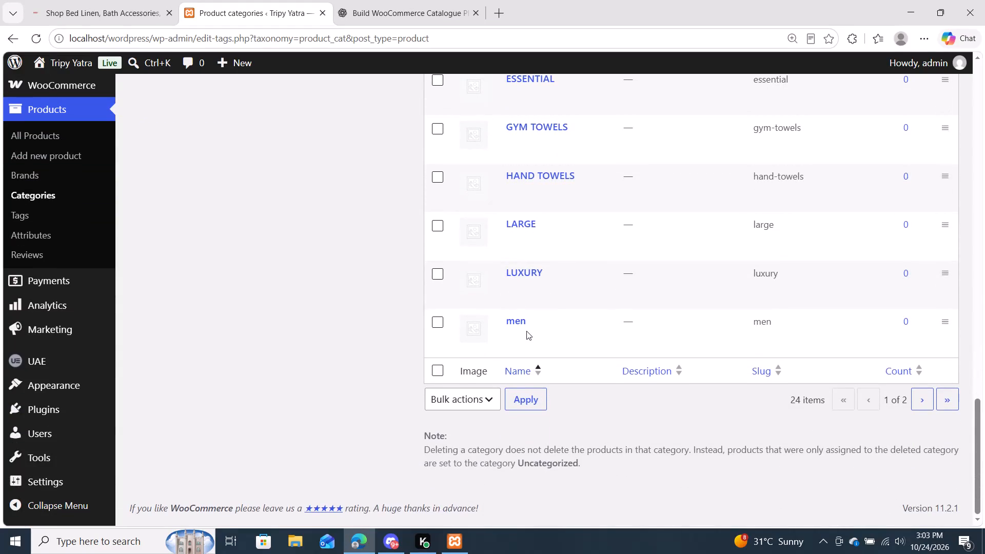
pyautogui.scroll(4, 526, 331)
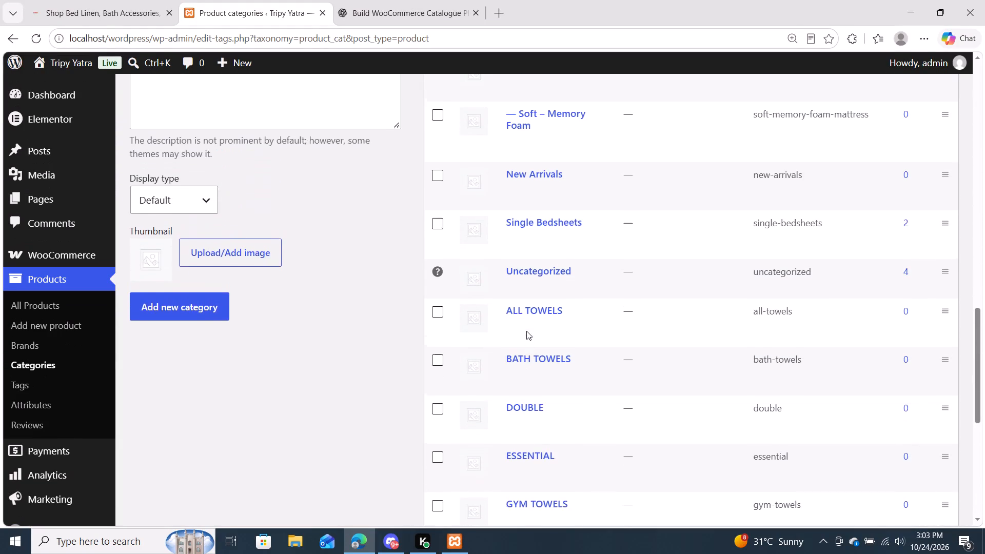
pyautogui.scroll(2, 526, 331)
pyautogui.scroll(-5, 526, 331)
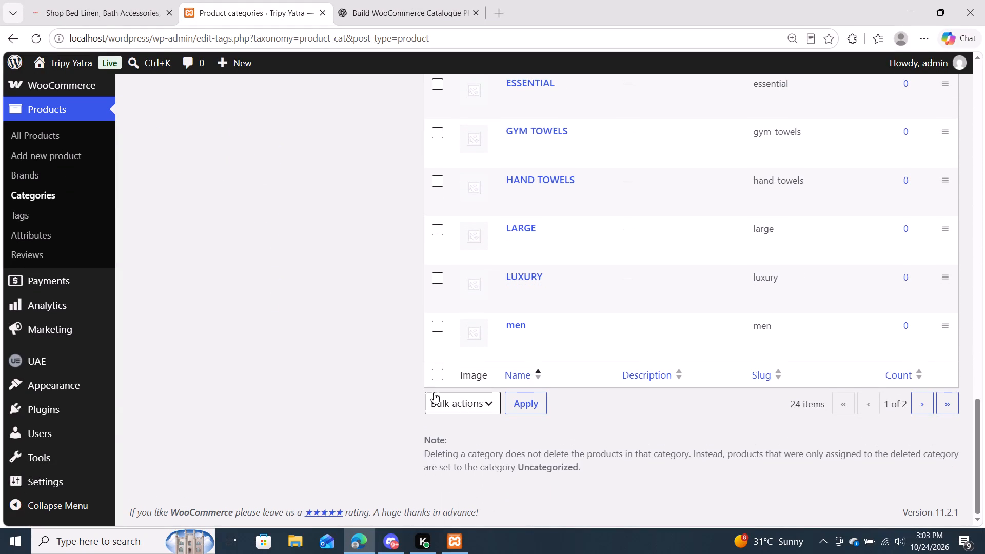
# Bulk-delete the ALL TOWELS, BATH TOWELS, DOUBLE, ESSENTIAL, GYM TOWELS, HAND TOWELS, LARGE, LUXURY and men product categories.
pyautogui.click(442, 401)
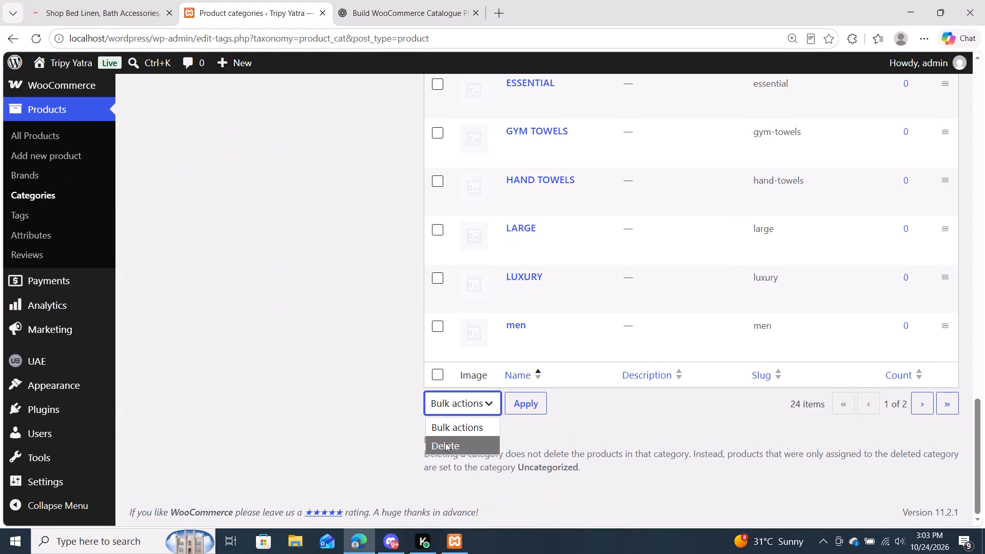
pyautogui.click(445, 447)
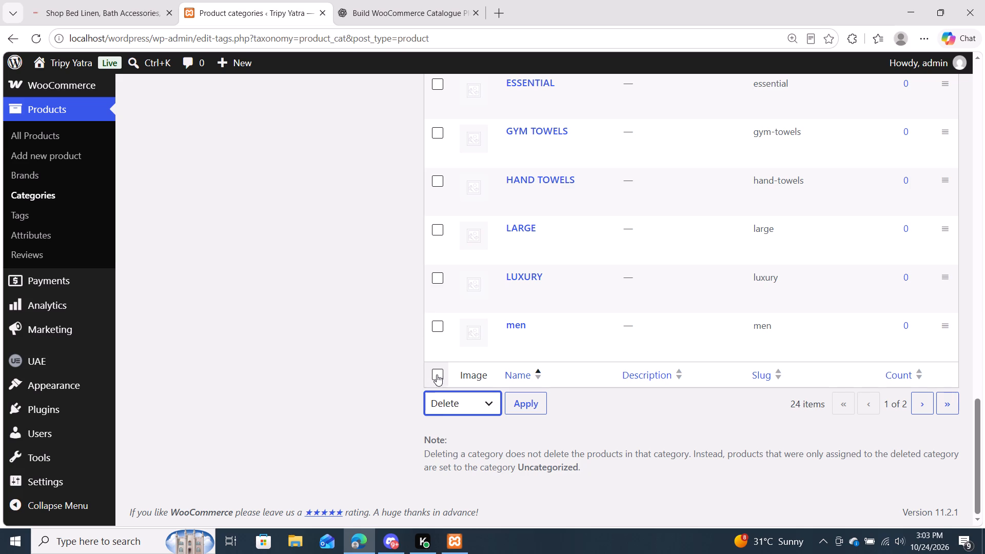
pyautogui.click(435, 322)
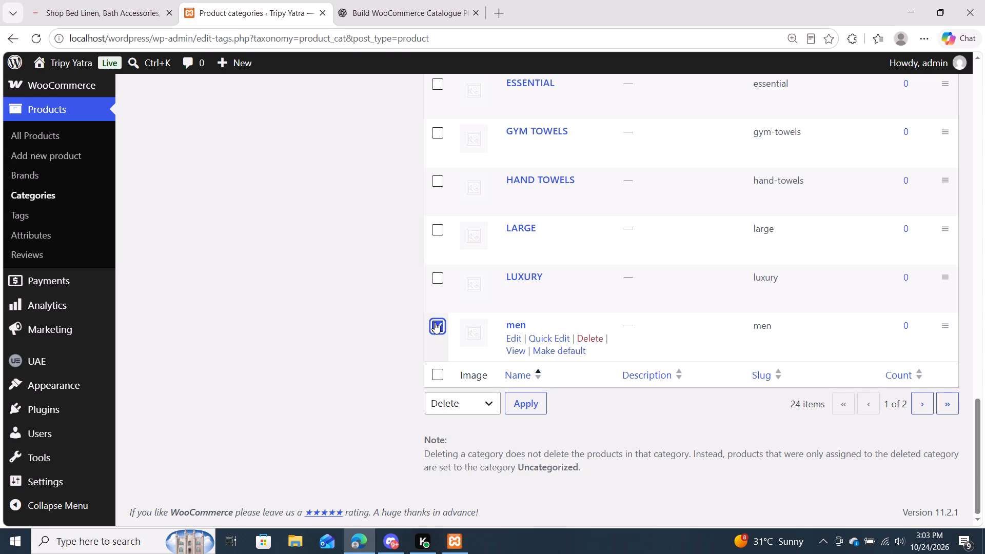
pyautogui.click(438, 281)
pyautogui.click(438, 232)
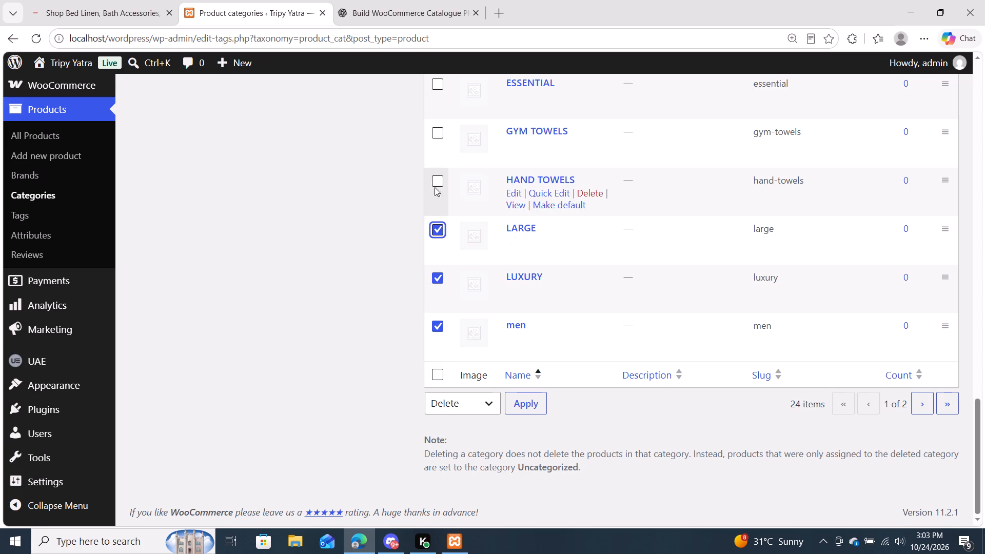
pyautogui.click(435, 181)
pyautogui.click(436, 127)
pyautogui.scroll(2, 436, 127)
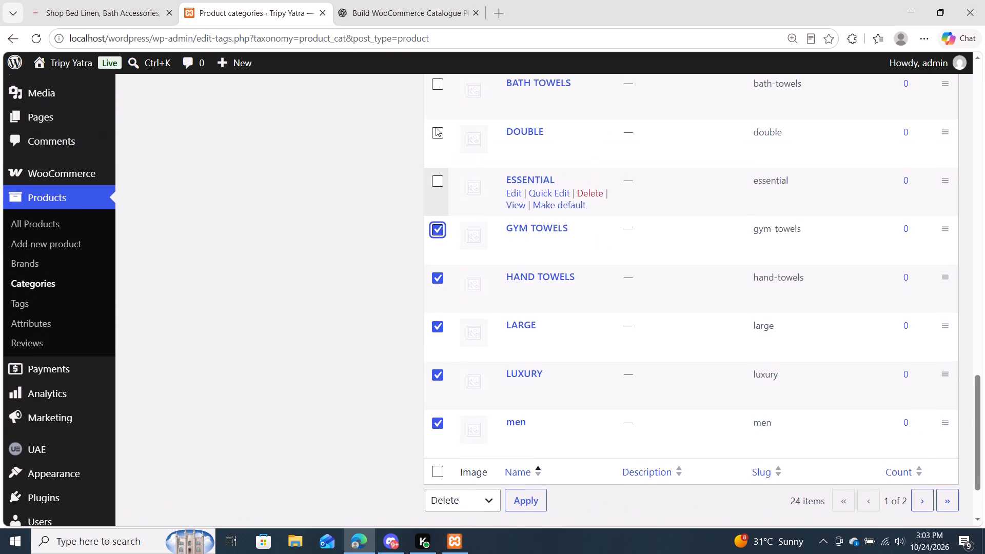
pyautogui.click(437, 137)
pyautogui.click(439, 180)
pyautogui.scroll(1, 439, 180)
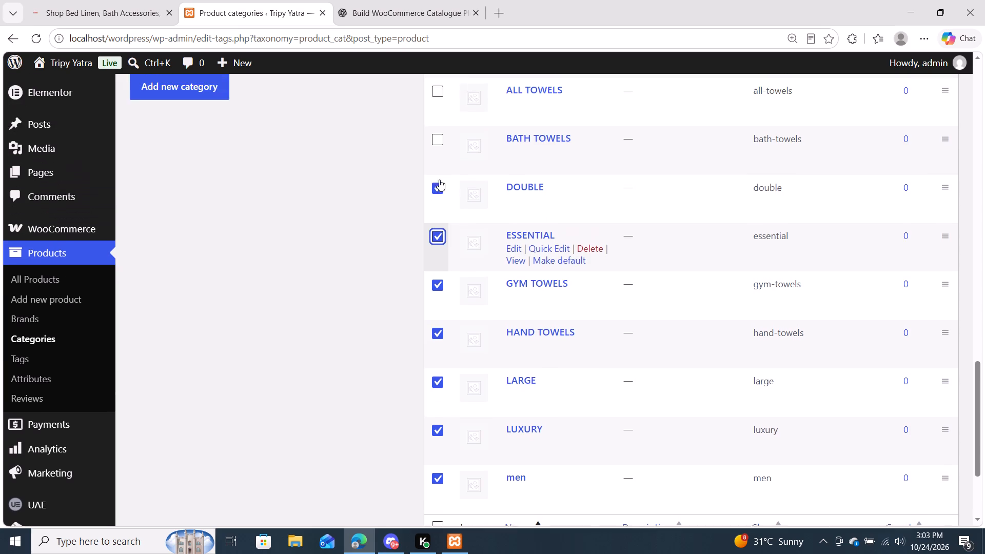
pyautogui.scroll(1, 439, 180)
pyautogui.click(439, 180)
pyautogui.scroll(1, 439, 180)
pyautogui.click(439, 180)
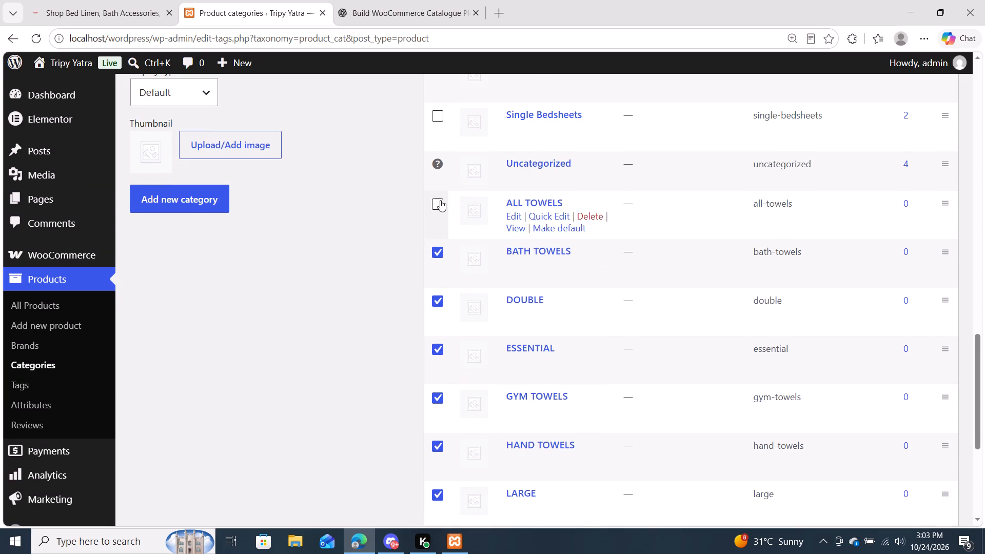
pyautogui.click(440, 200)
pyautogui.scroll(2, 440, 200)
pyautogui.click(440, 200)
pyautogui.click(440, 200)
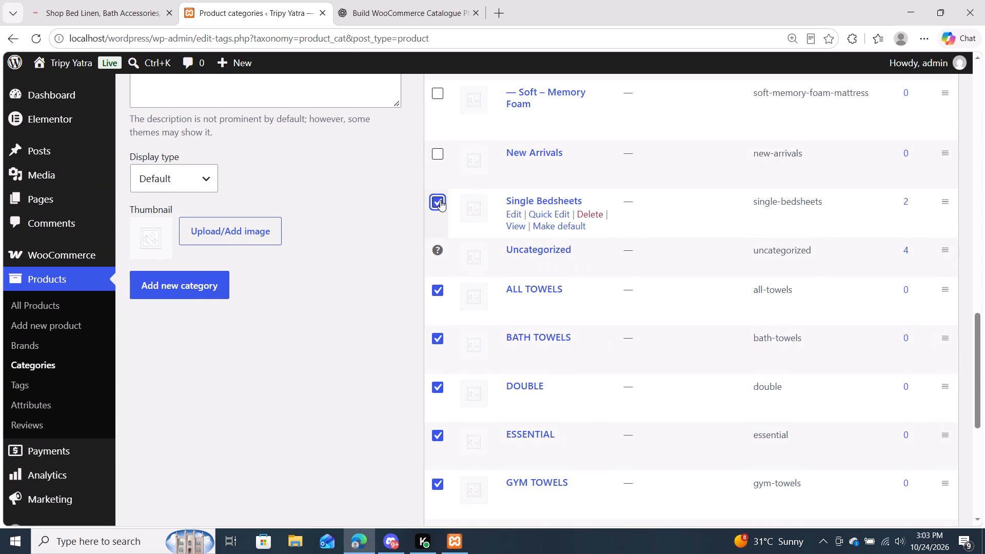
pyautogui.scroll(3, 440, 201)
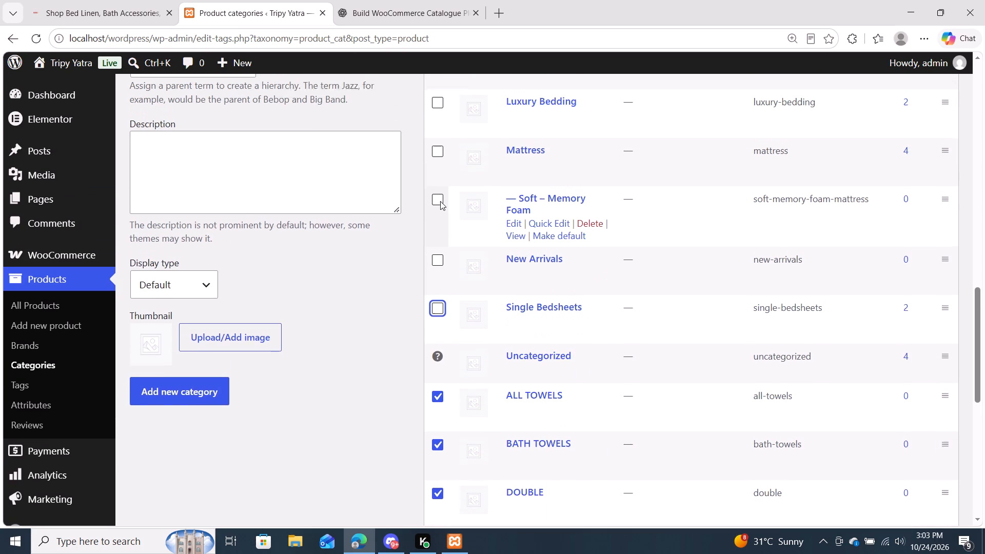
pyautogui.scroll(5, 440, 201)
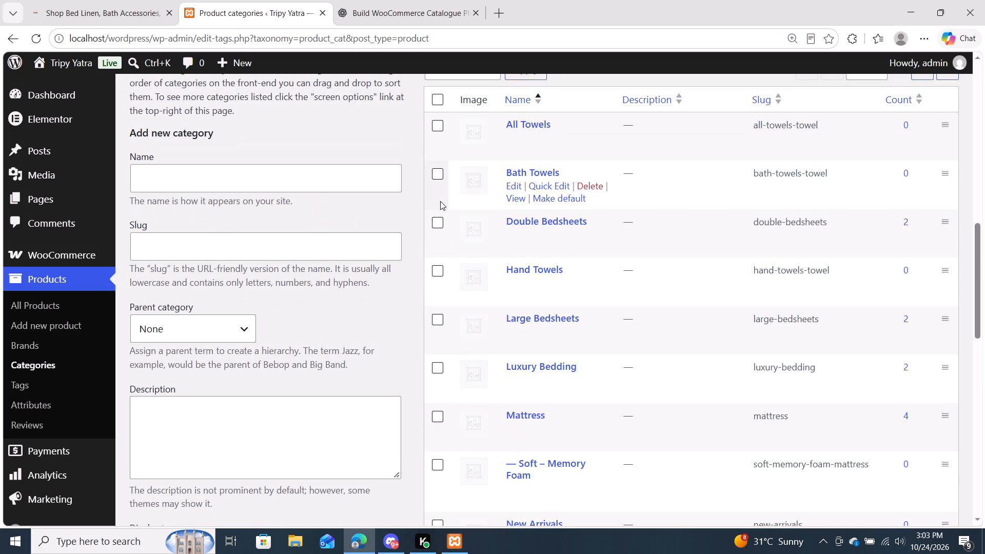
pyautogui.scroll(4, 445, 259)
pyautogui.scroll(-2, 464, 200)
pyautogui.scroll(-8, 643, 326)
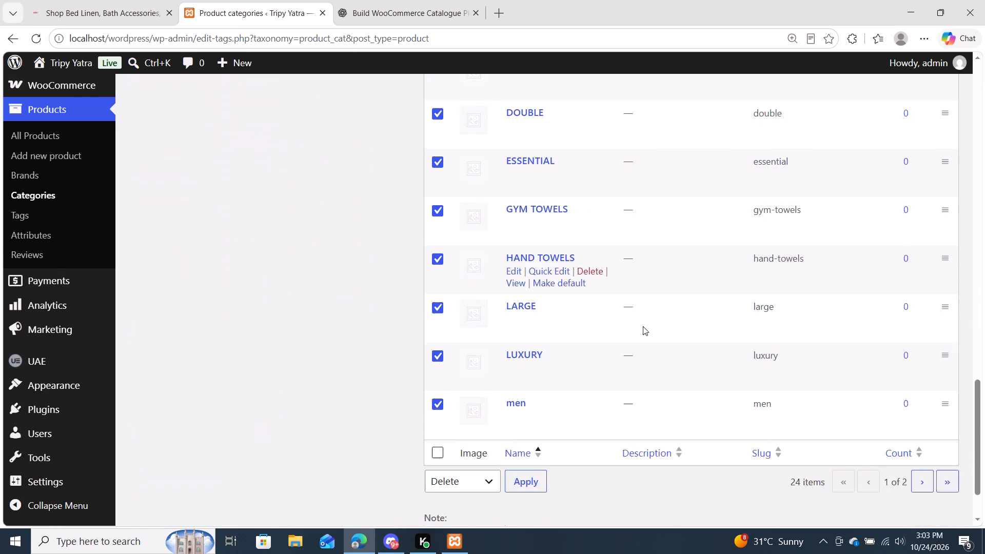
pyautogui.scroll(-2, 643, 326)
pyautogui.click(483, 405)
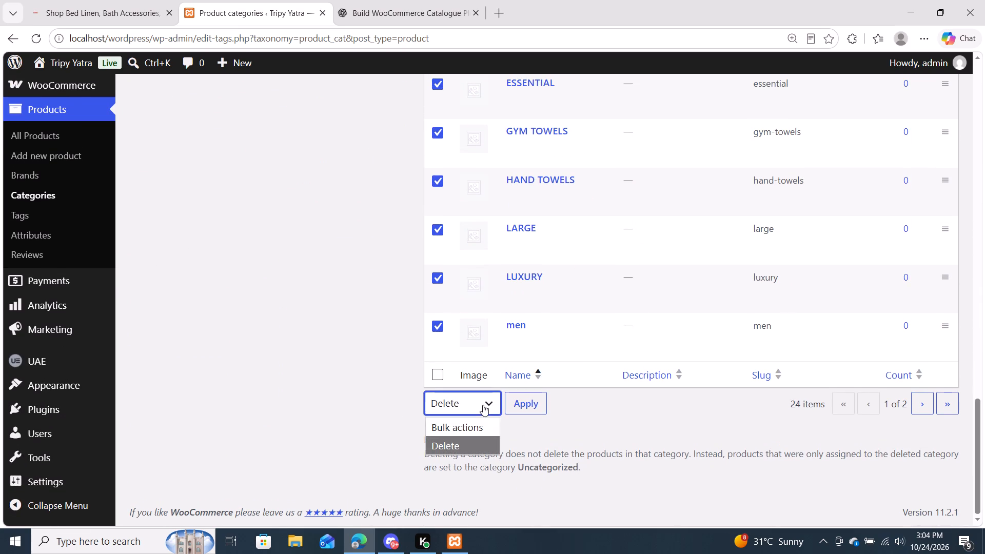
pyautogui.click(529, 405)
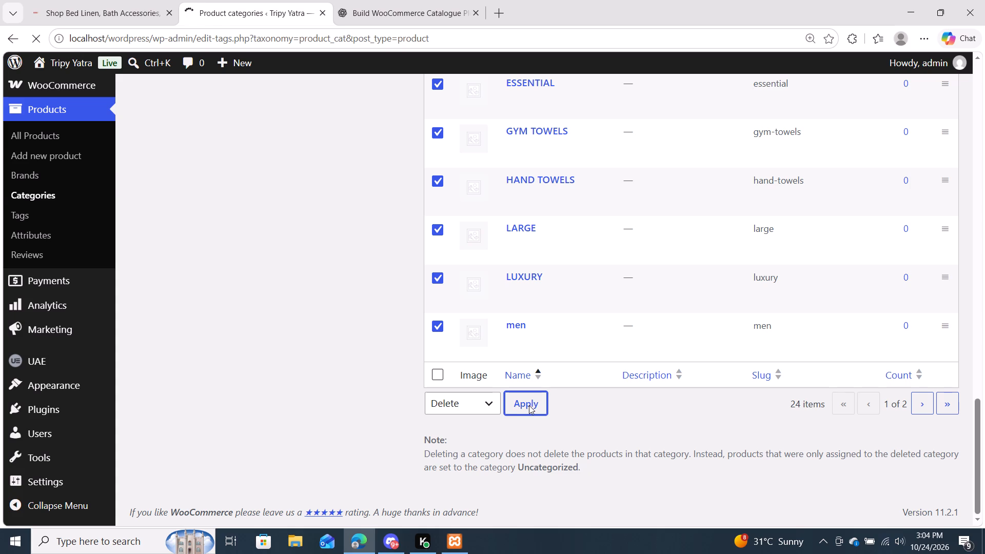
# Bulk-delete the NEW ARRIVELS, SINGLE and SOFT MEMORY FOAM product categories, leaving shirts out of the selection.
pyautogui.scroll(-13, 529, 405)
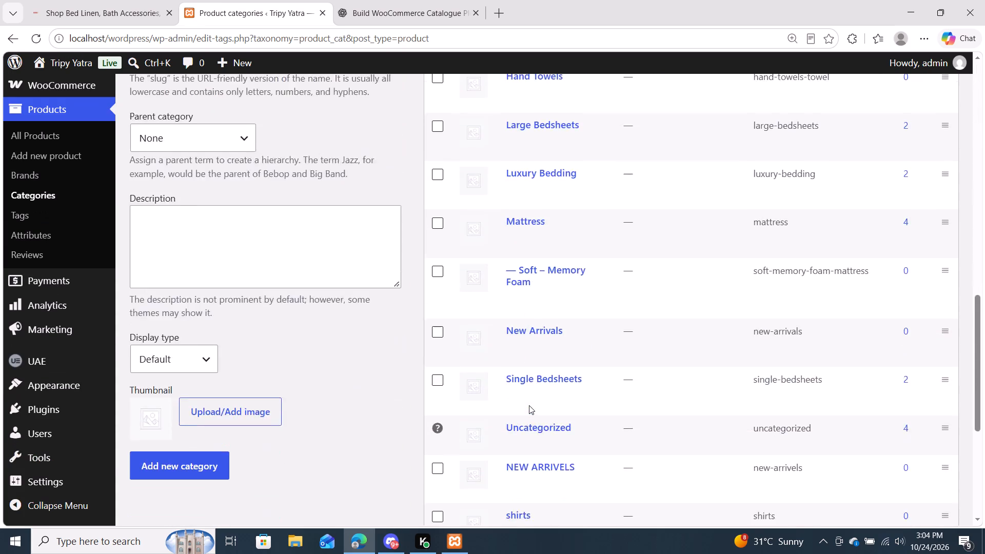
pyautogui.scroll(-4, 529, 405)
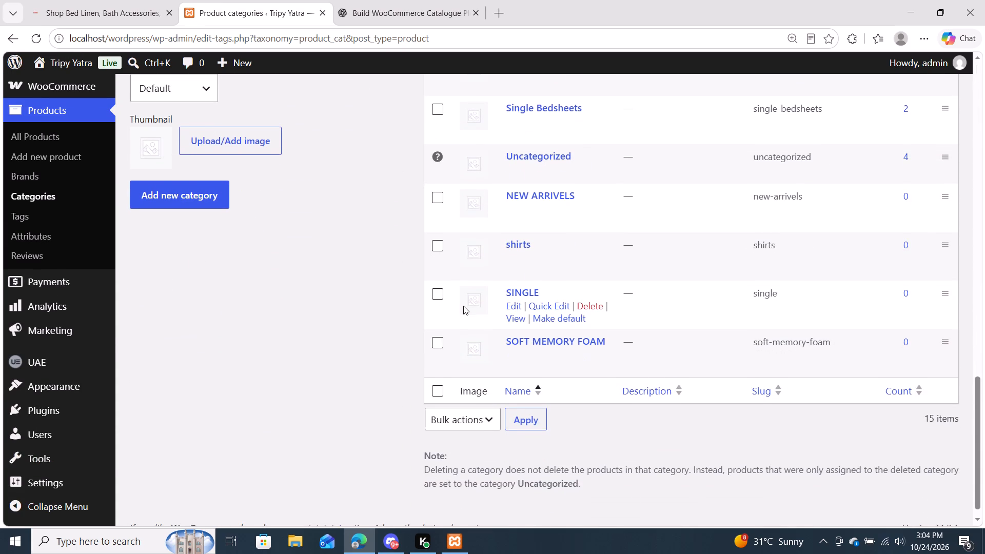
pyautogui.click(440, 295)
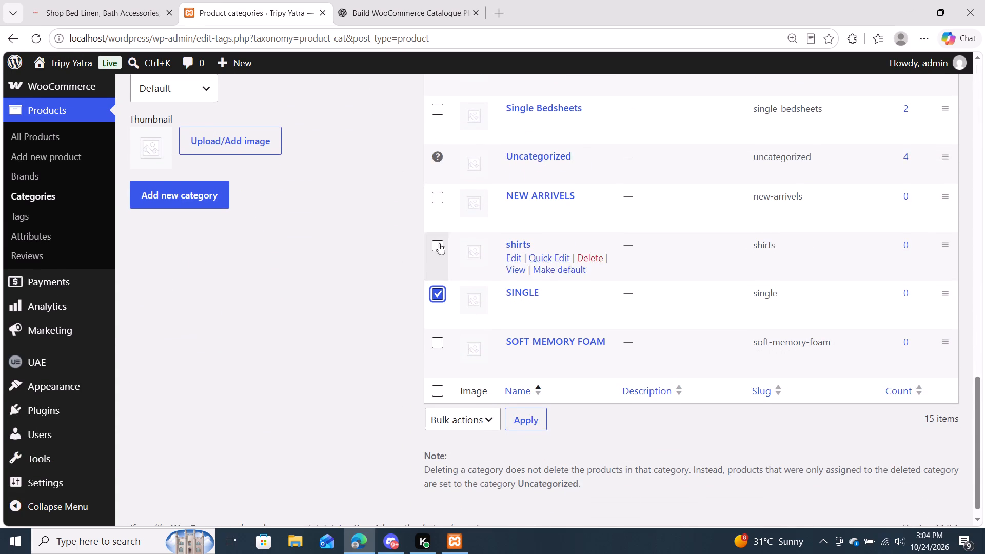
pyautogui.click(437, 202)
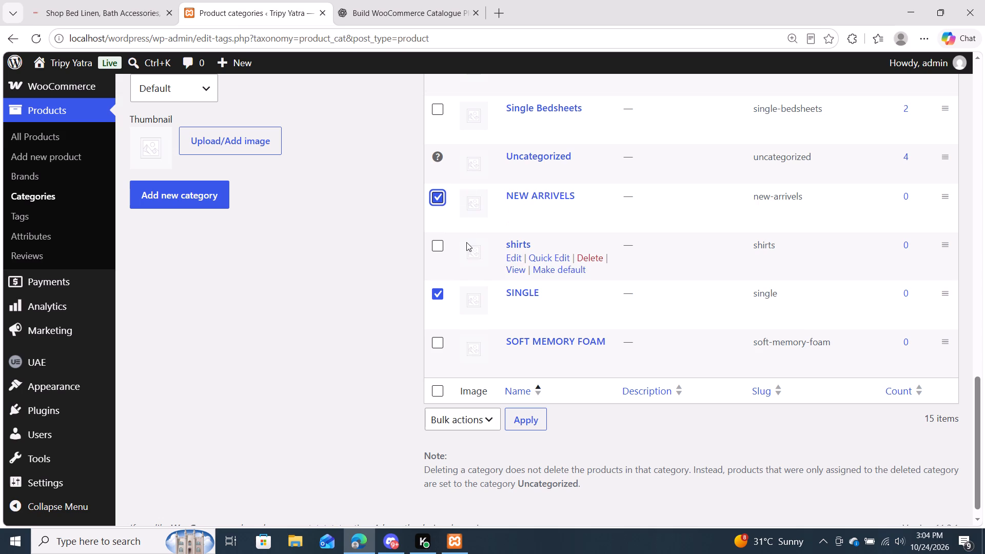
pyautogui.click(443, 345)
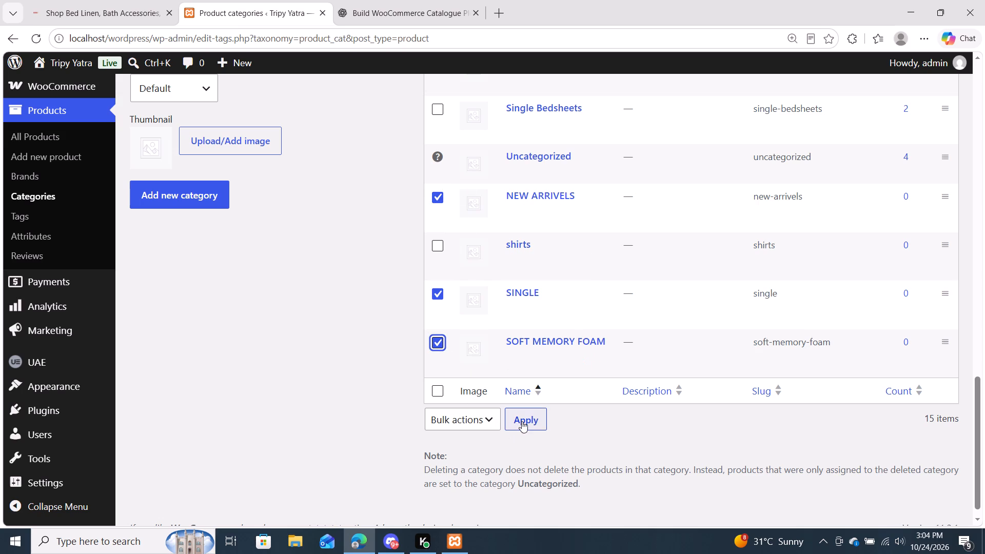
pyautogui.click(488, 415)
pyautogui.click(477, 459)
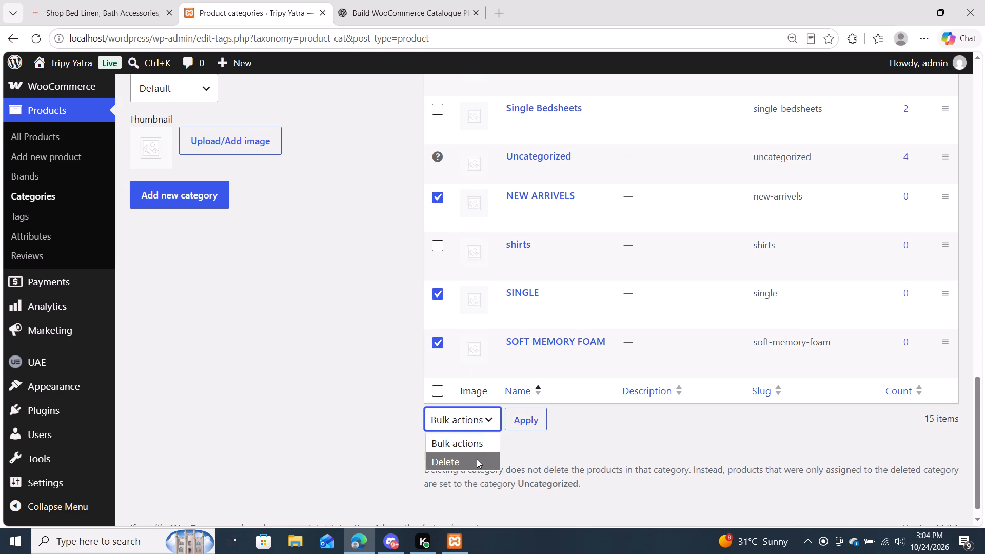
pyautogui.click(521, 422)
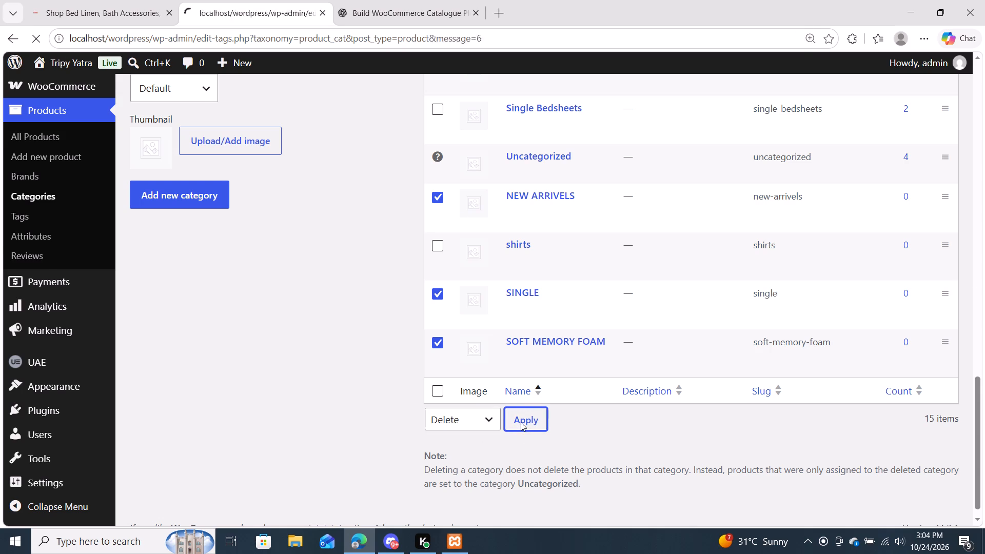
# Add all remaining product categories except Uncategorized to the MAIN menu.
pyautogui.scroll(-6, 523, 348)
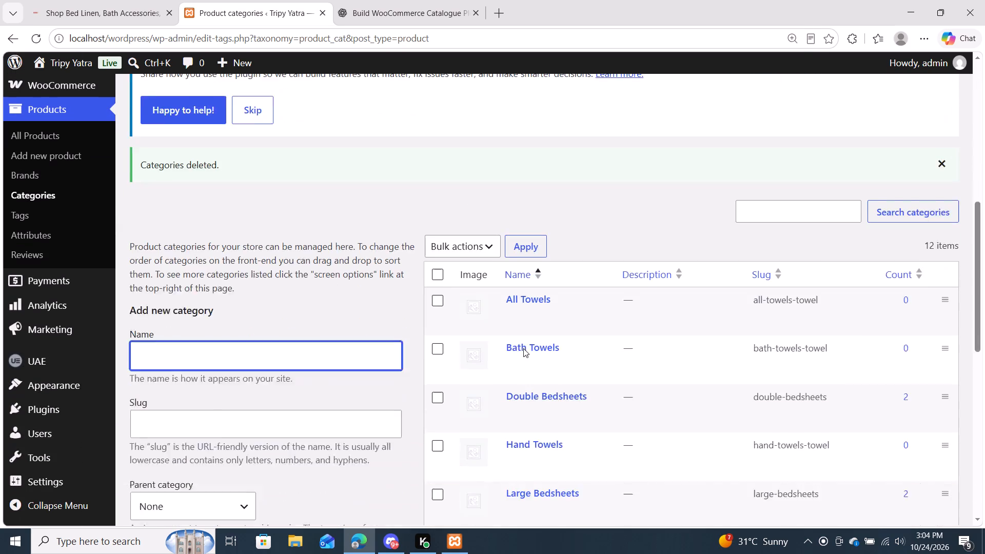
pyautogui.scroll(-5, 523, 348)
pyautogui.scroll(3, 523, 348)
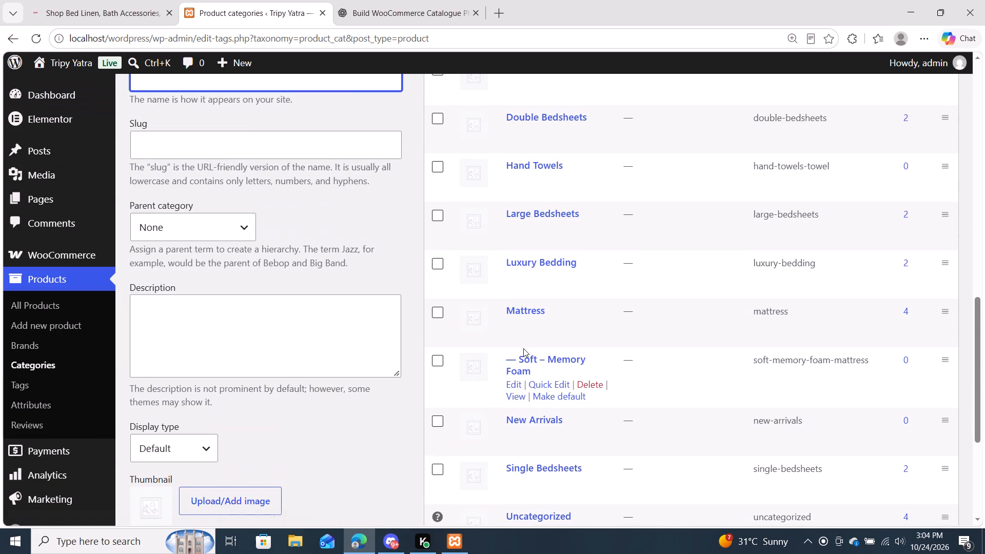
pyautogui.scroll(1, 523, 348)
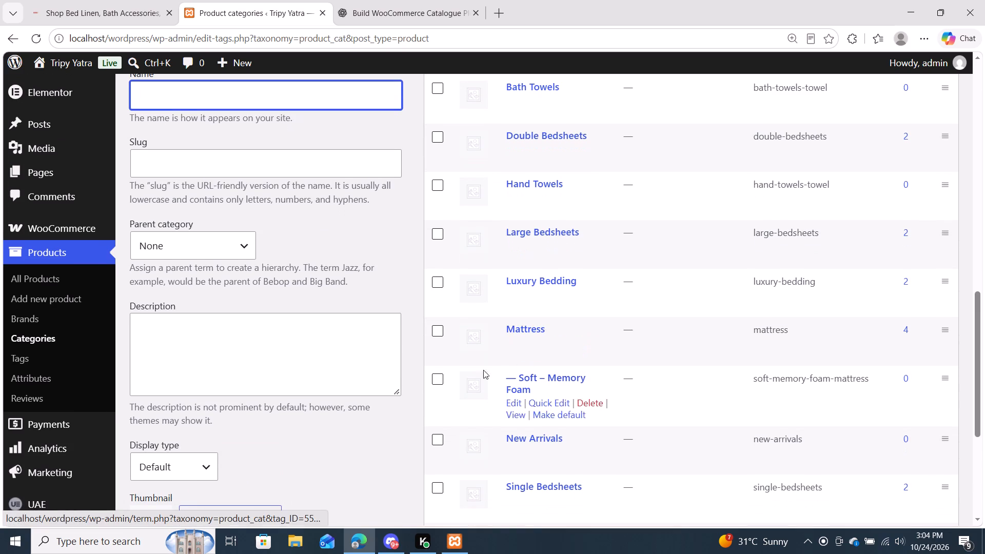
pyautogui.scroll(1, 453, 343)
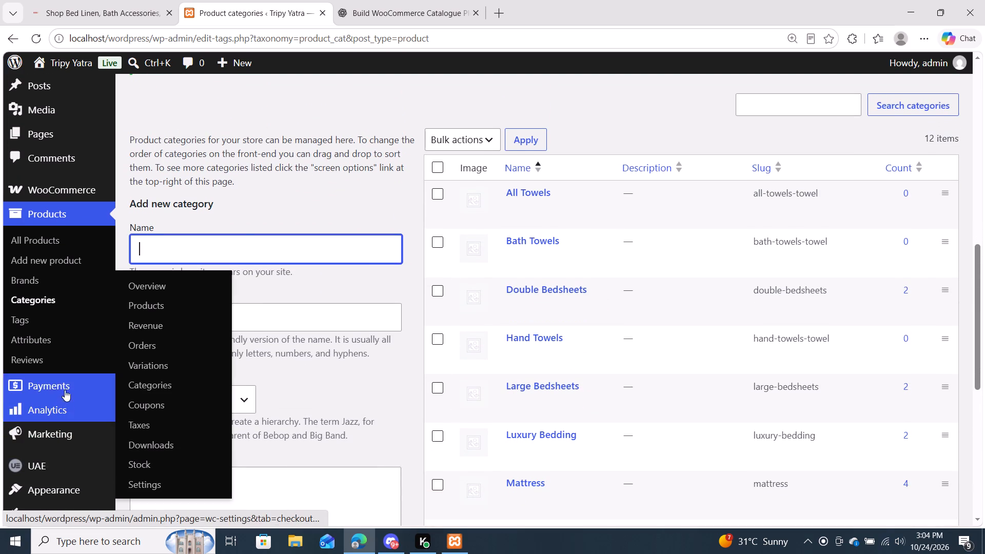
pyautogui.scroll(-3, 73, 417)
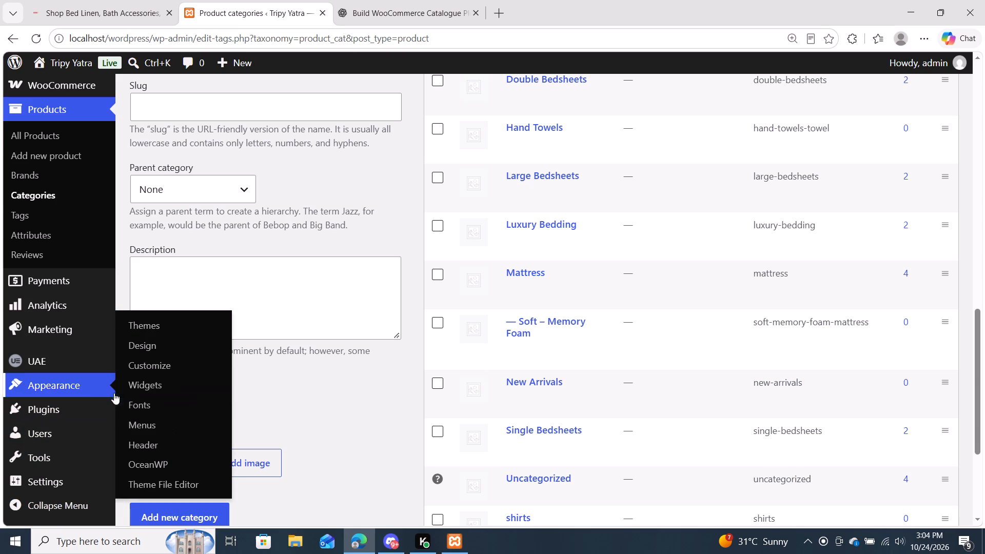
pyautogui.click(151, 419)
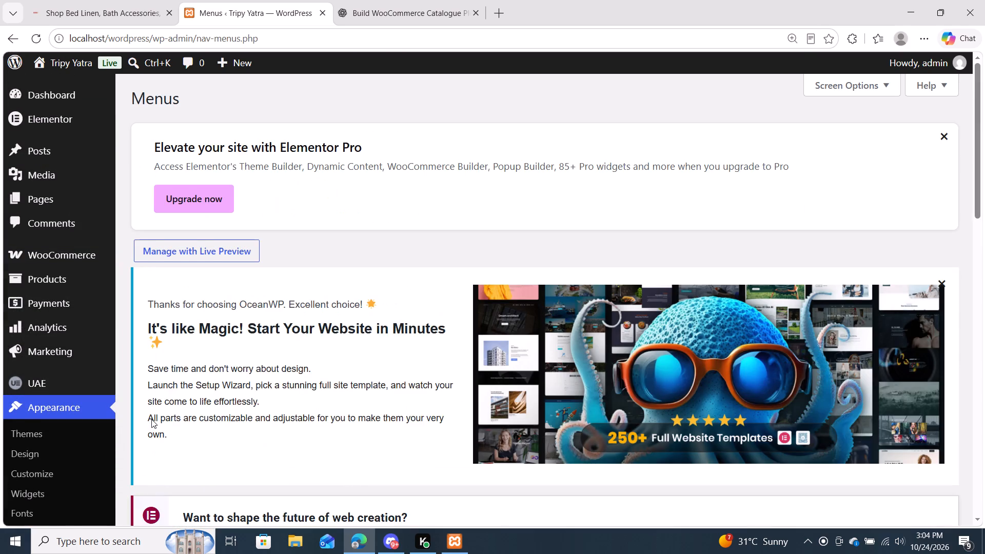
pyautogui.scroll(-7, 151, 419)
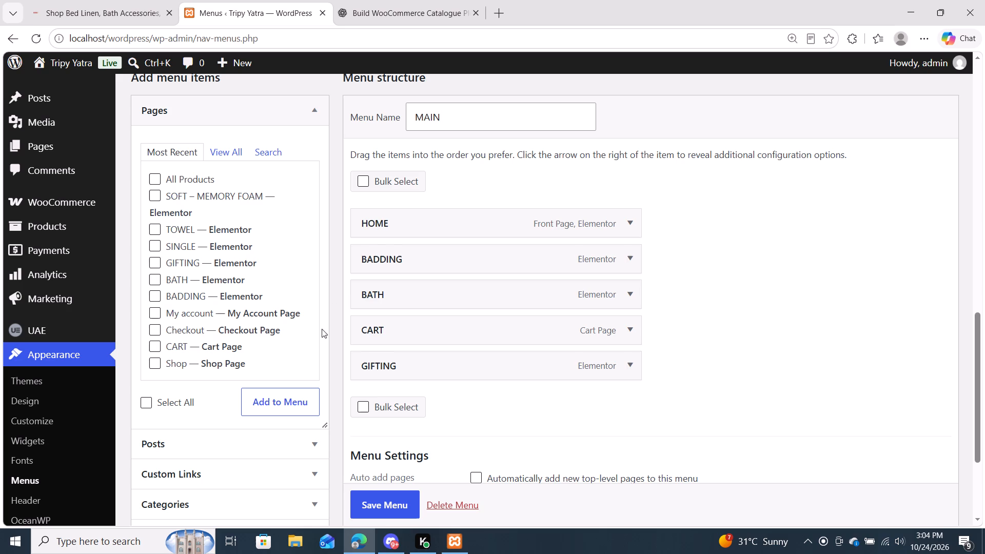
pyautogui.scroll(-3, 275, 363)
pyautogui.click(224, 400)
pyautogui.scroll(-1, 224, 400)
pyautogui.click(220, 162)
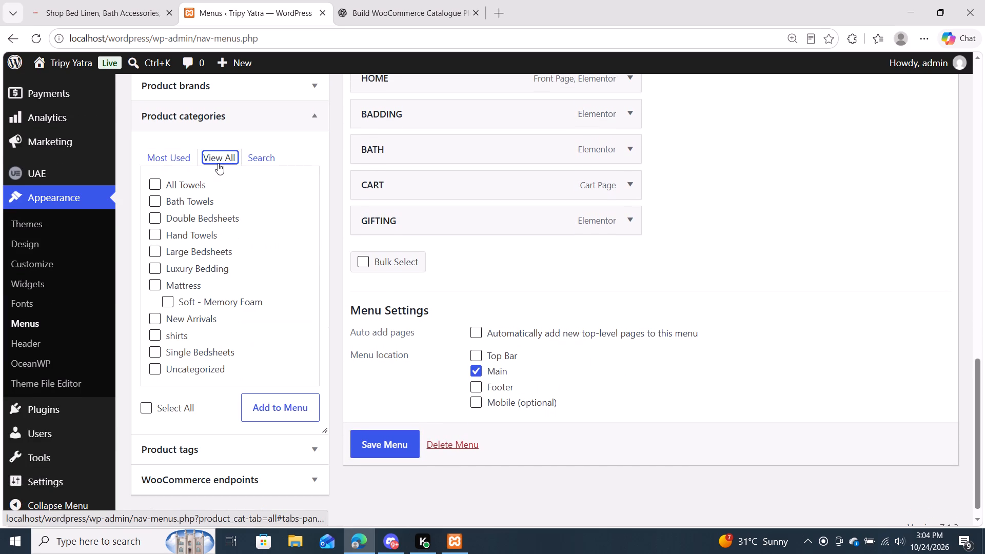
pyautogui.click(144, 410)
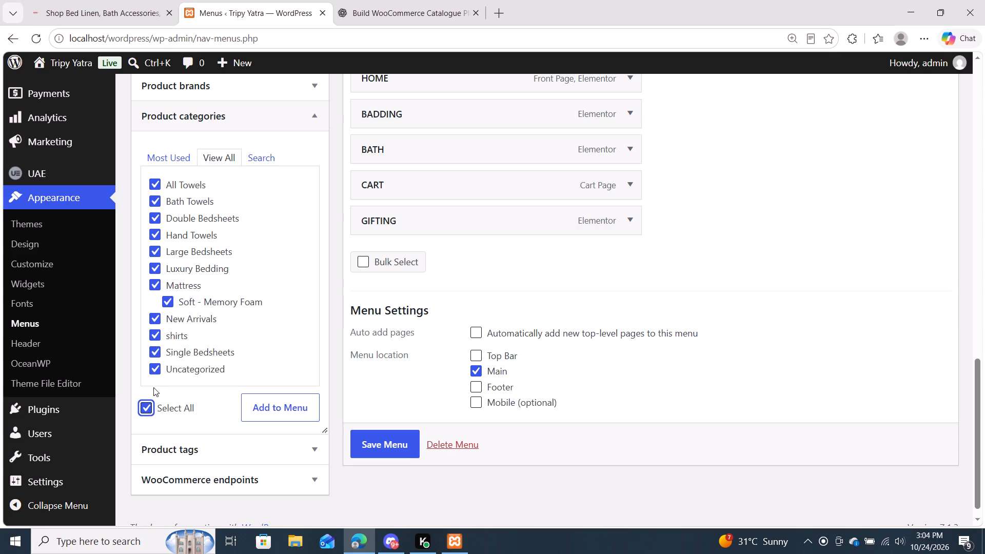
pyautogui.click(152, 369)
pyautogui.click(278, 405)
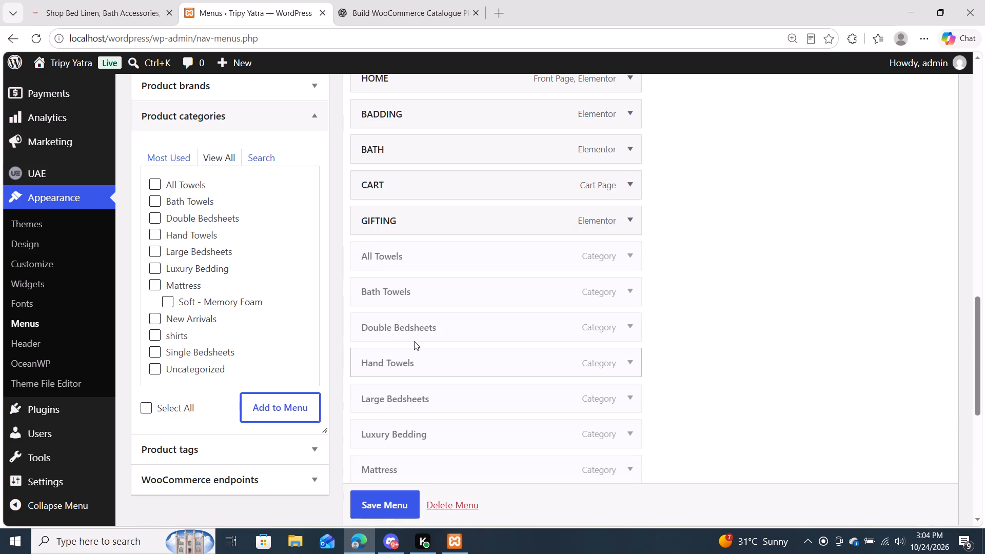
# Nest Double Bedsheets, Large Bedsheets and Luxury Bedding, in that order, as sub items of BADDING in the MAIN menu.
pyautogui.scroll(1, 439, 325)
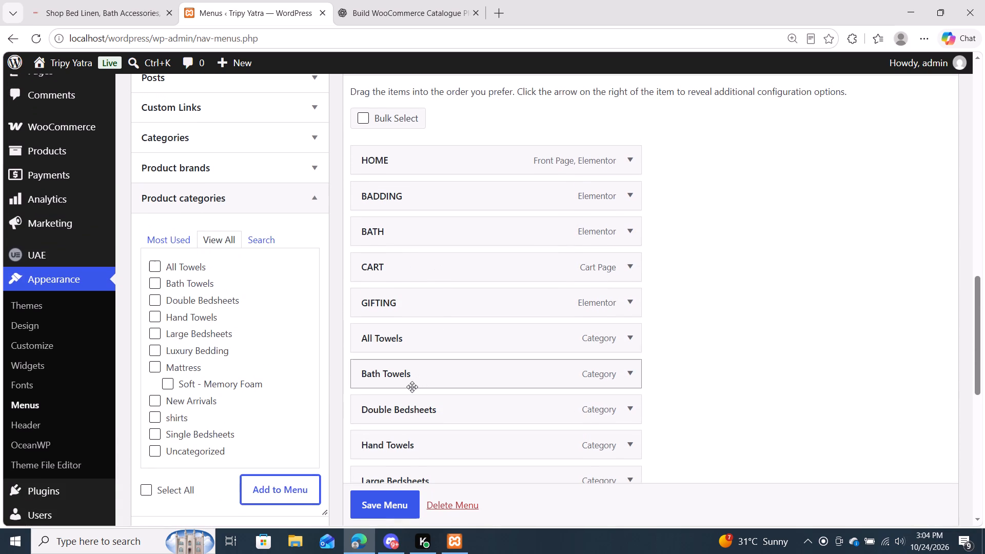
pyautogui.scroll(-1, 412, 383)
pyautogui.moveTo(410, 387); pyautogui.dragTo(434, 212)
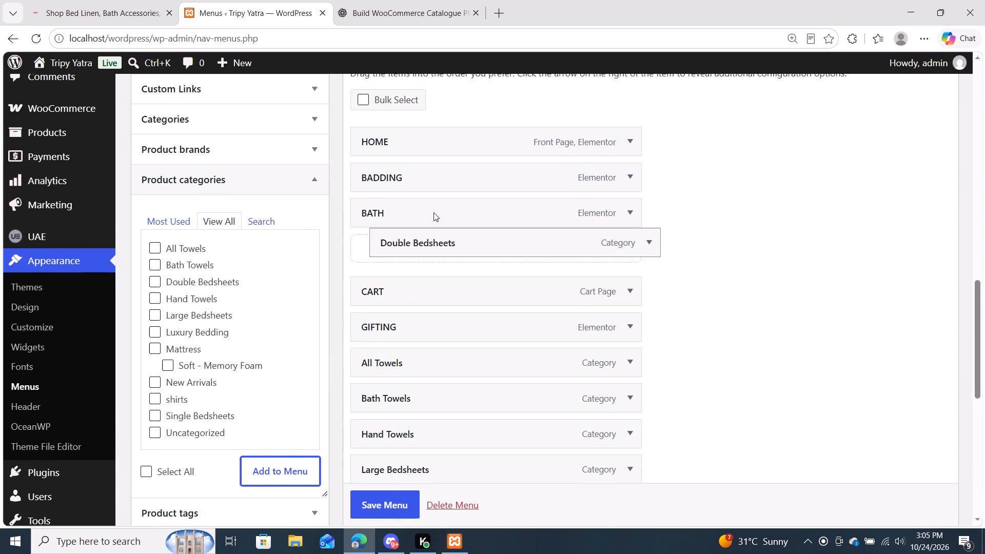
pyautogui.moveTo(434, 212); pyautogui.dragTo(431, 182)
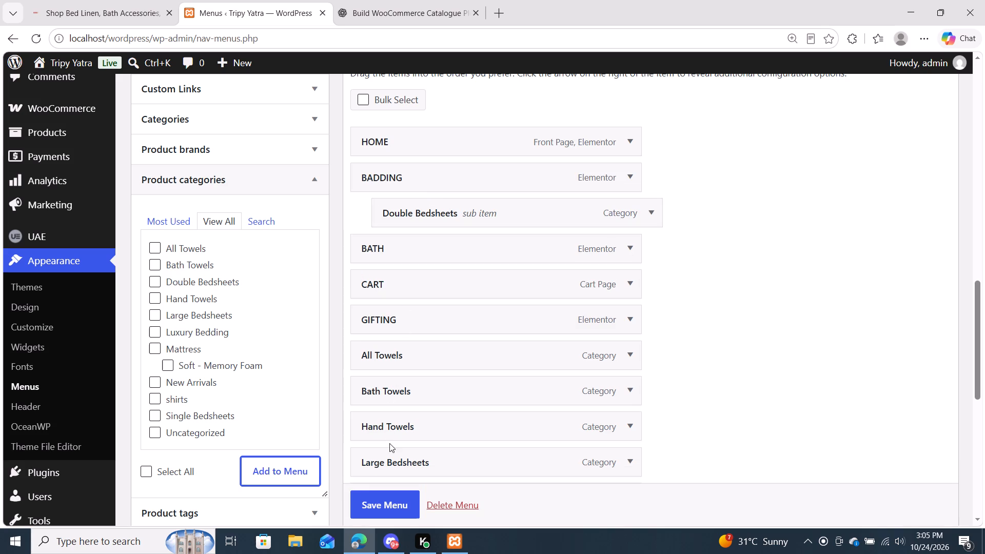
pyautogui.moveTo(389, 454); pyautogui.dragTo(421, 261)
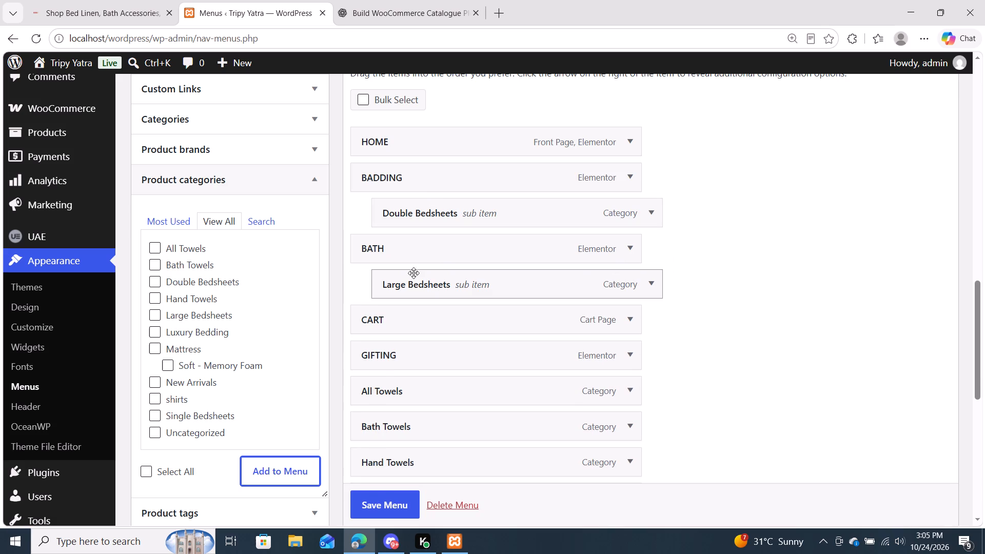
pyautogui.moveTo(413, 279); pyautogui.dragTo(412, 239)
pyautogui.moveTo(412, 239); pyautogui.dragTo(436, 240)
pyautogui.scroll(-1, 419, 361)
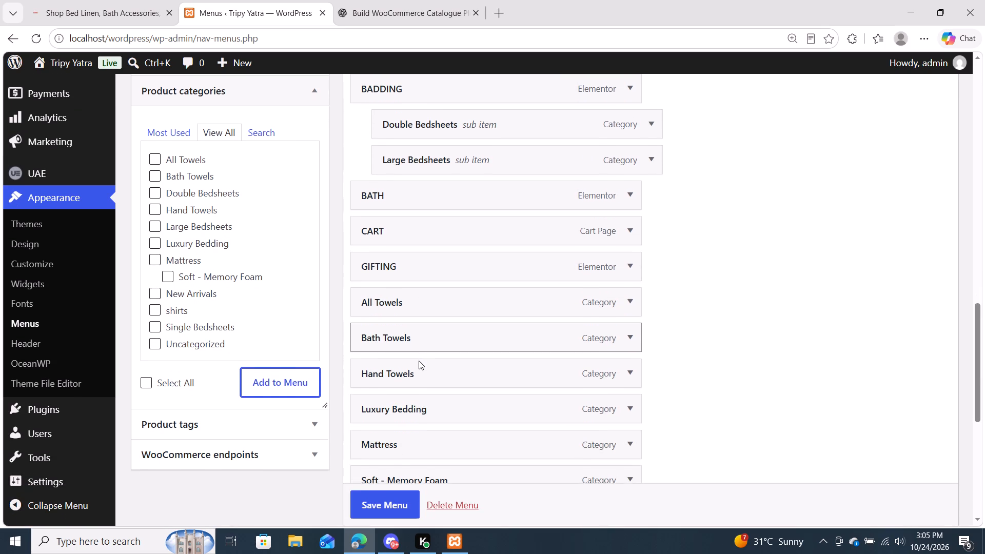
pyautogui.scroll(-1, 419, 361)
pyautogui.moveTo(413, 409); pyautogui.dragTo(426, 284)
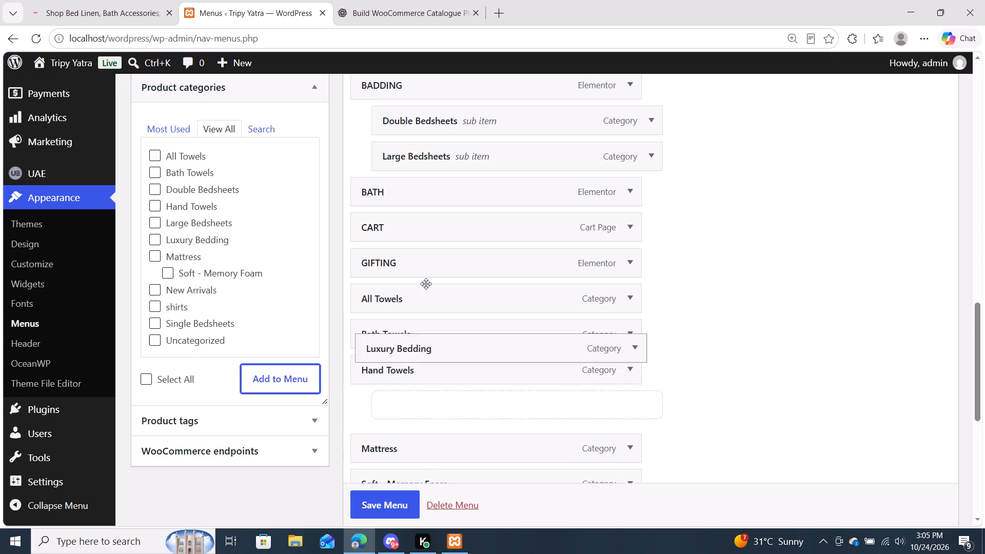
pyautogui.moveTo(426, 284); pyautogui.dragTo(434, 182)
pyautogui.click(409, 183)
pyautogui.moveTo(409, 183); pyautogui.dragTo(386, 185)
pyautogui.moveTo(386, 185); pyautogui.dragTo(413, 183)
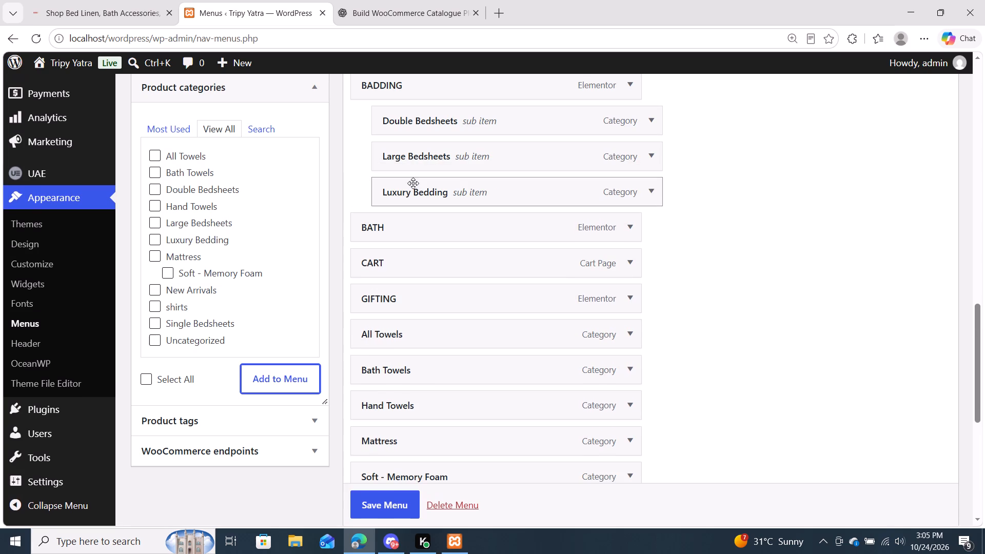
# Move Single Bedsheets under BADDING as its first sub item, above Double Bedsheets.
pyautogui.scroll(-2, 397, 331)
pyautogui.scroll(-1, 395, 374)
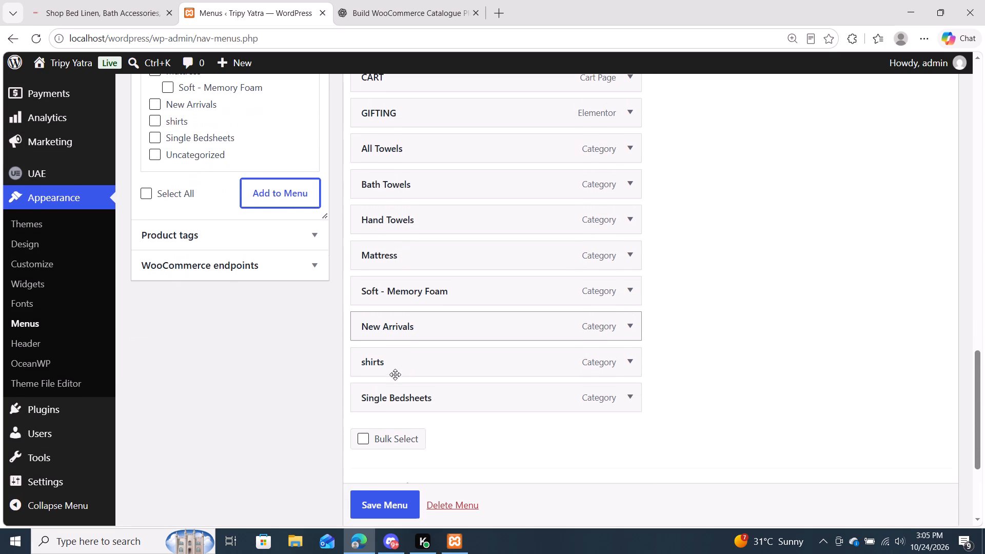
pyautogui.scroll(-1, 395, 374)
pyautogui.moveTo(395, 383); pyautogui.dragTo(427, 129)
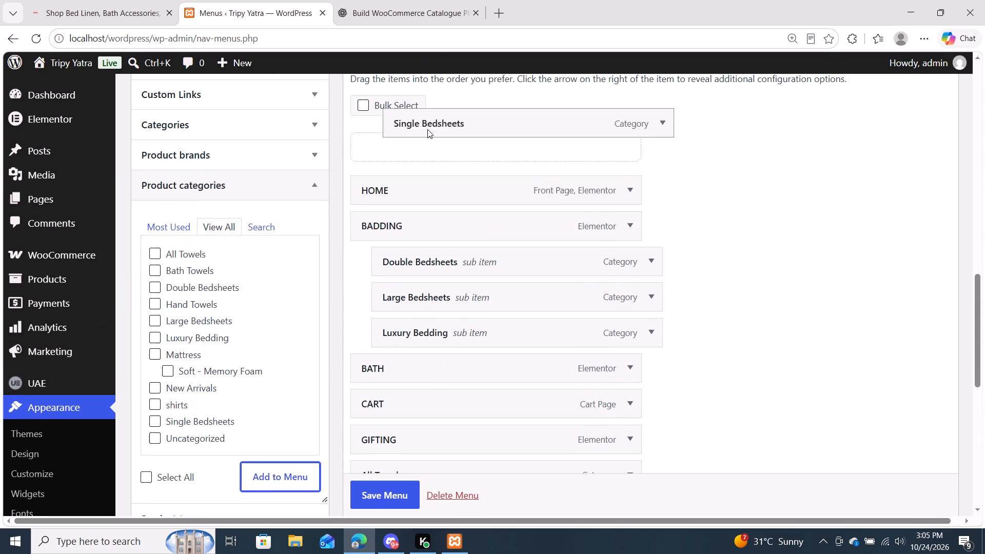
pyautogui.moveTo(427, 129); pyautogui.dragTo(423, 231)
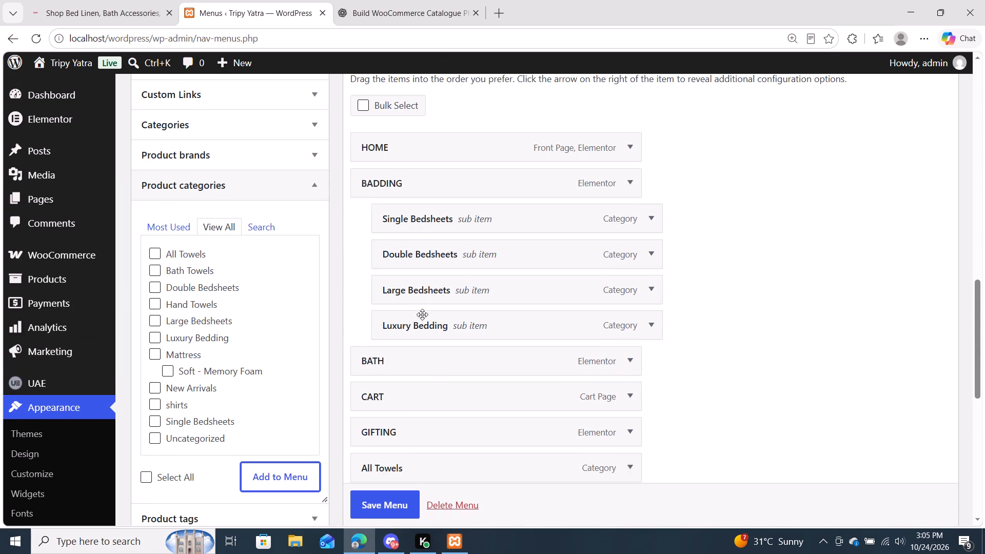
# Nest All Towels, Hand Towels and Bath Towels, in that order, as sub items of BATH.
pyautogui.scroll(-3, 428, 316)
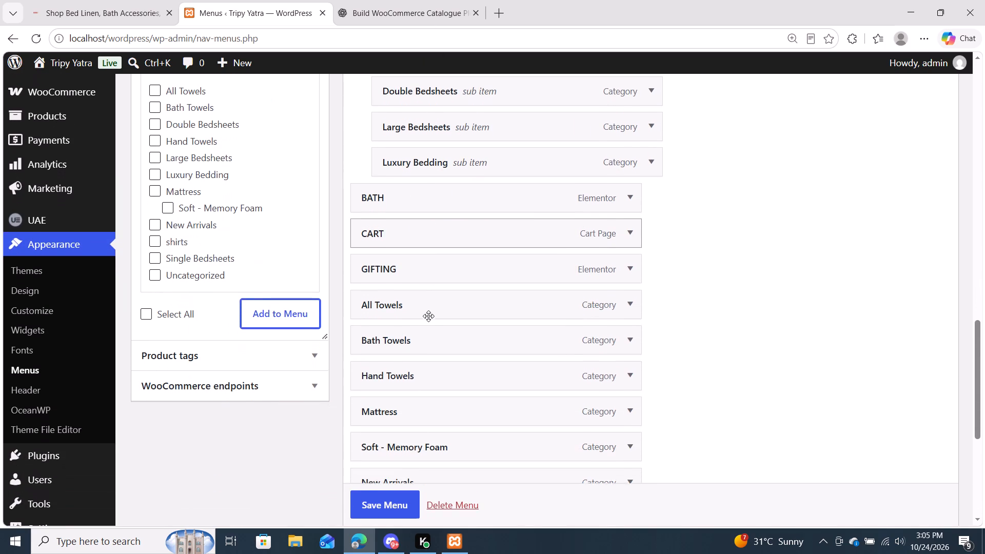
pyautogui.moveTo(418, 314); pyautogui.dragTo(447, 230)
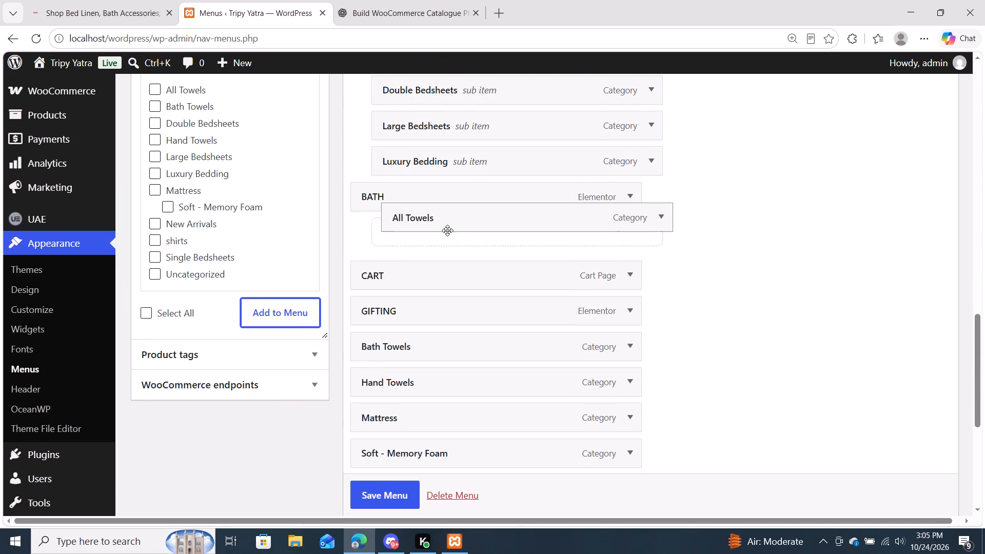
pyautogui.moveTo(447, 230); pyautogui.dragTo(446, 234)
pyautogui.moveTo(419, 384); pyautogui.dragTo(436, 274)
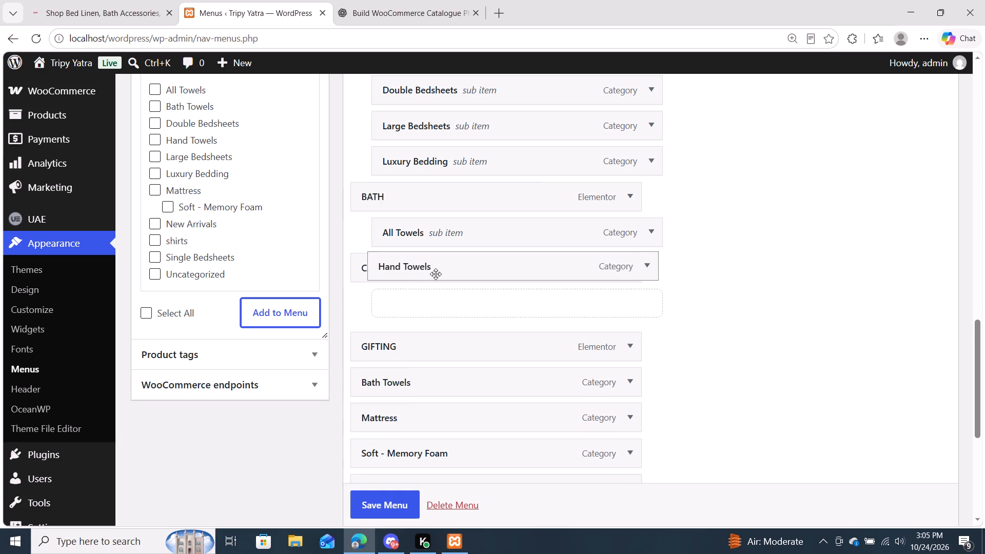
pyautogui.moveTo(436, 274); pyautogui.dragTo(437, 269)
pyautogui.moveTo(437, 269); pyautogui.dragTo(407, 269)
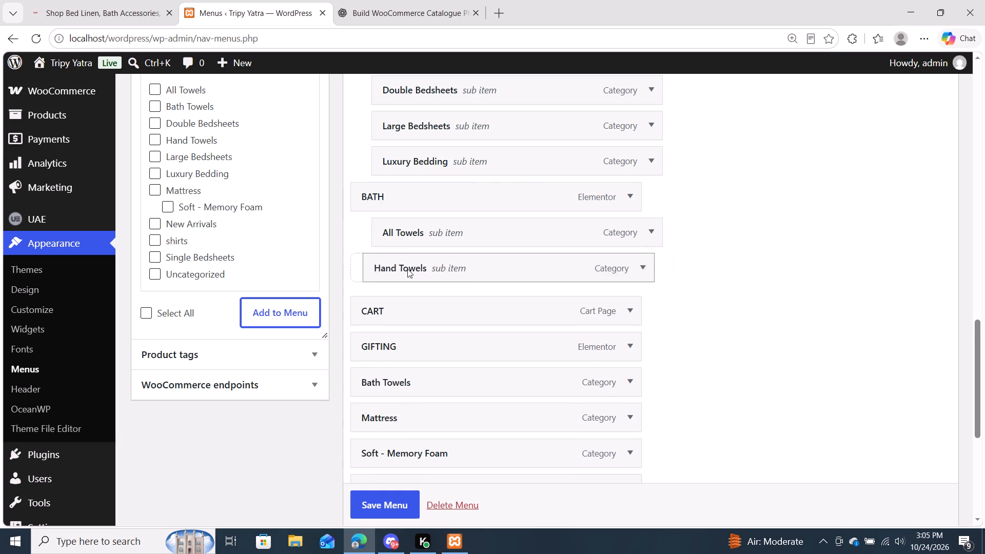
pyautogui.moveTo(407, 269); pyautogui.dragTo(420, 266)
pyautogui.scroll(-1, 420, 266)
pyautogui.moveTo(400, 313); pyautogui.dragTo(409, 238)
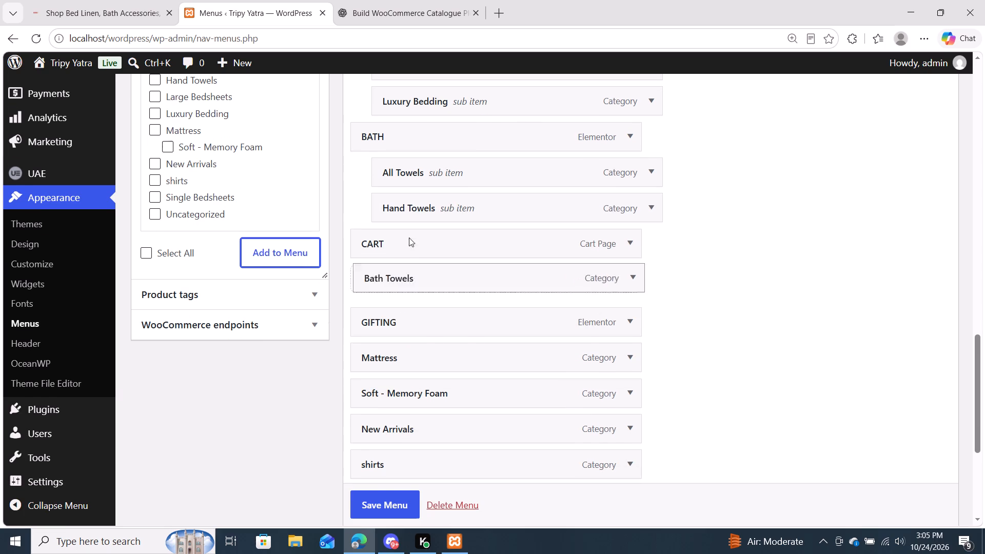
pyautogui.moveTo(409, 238); pyautogui.dragTo(423, 241)
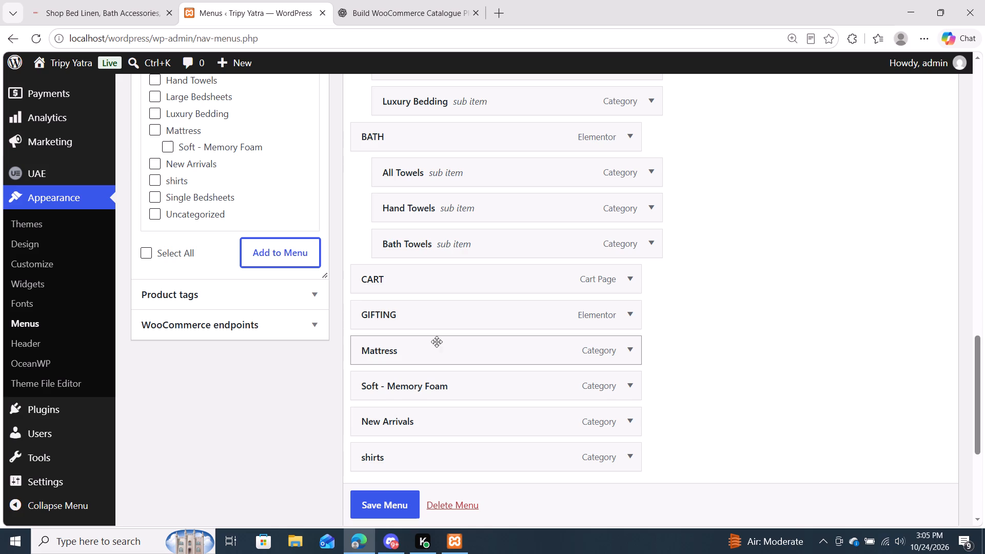
# Move Mattress to the top level above CART and nest Soft - Memory Foam and New Arrivals under it.
pyautogui.moveTo(419, 355); pyautogui.dragTo(413, 281)
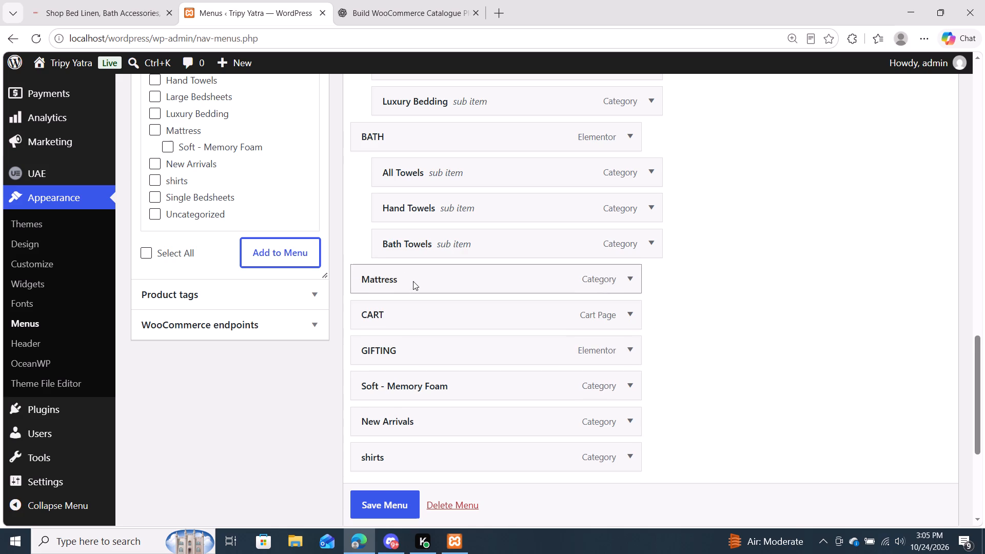
pyautogui.moveTo(413, 377); pyautogui.dragTo(447, 295)
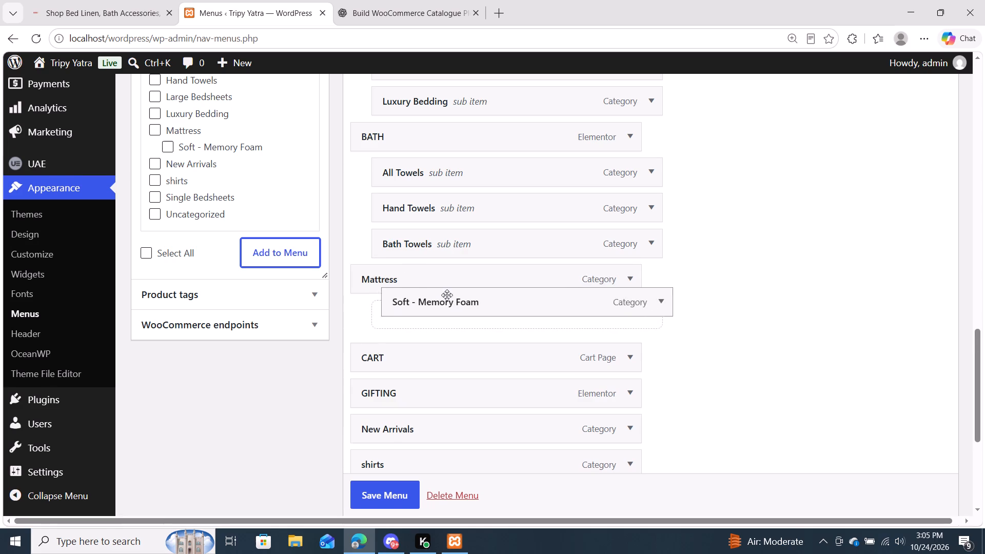
pyautogui.moveTo(447, 295); pyautogui.dragTo(447, 300)
pyautogui.moveTo(416, 419); pyautogui.dragTo(438, 344)
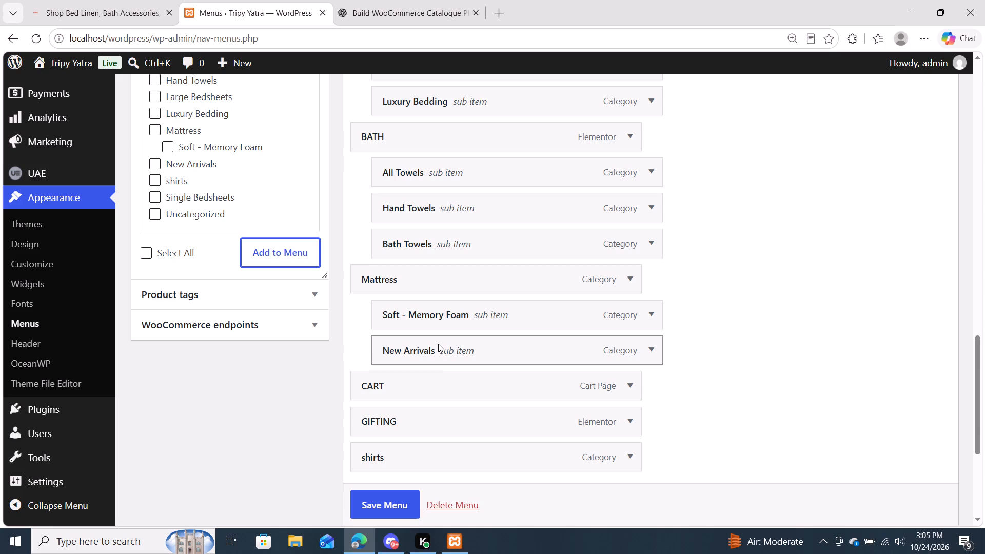
# Remove the shirts category item from the MAIN menu using bulk selection.
pyautogui.scroll(-1, 425, 415)
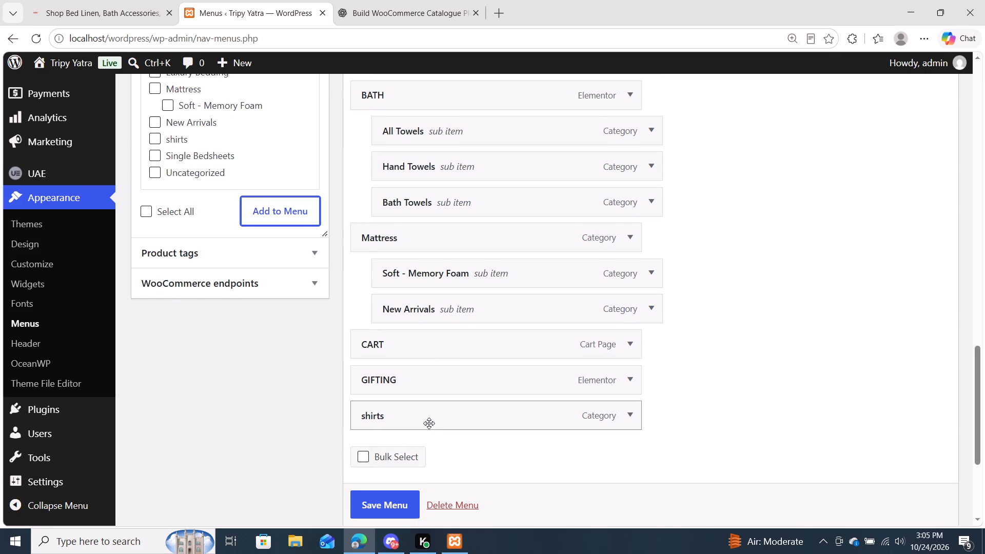
pyautogui.click(363, 458)
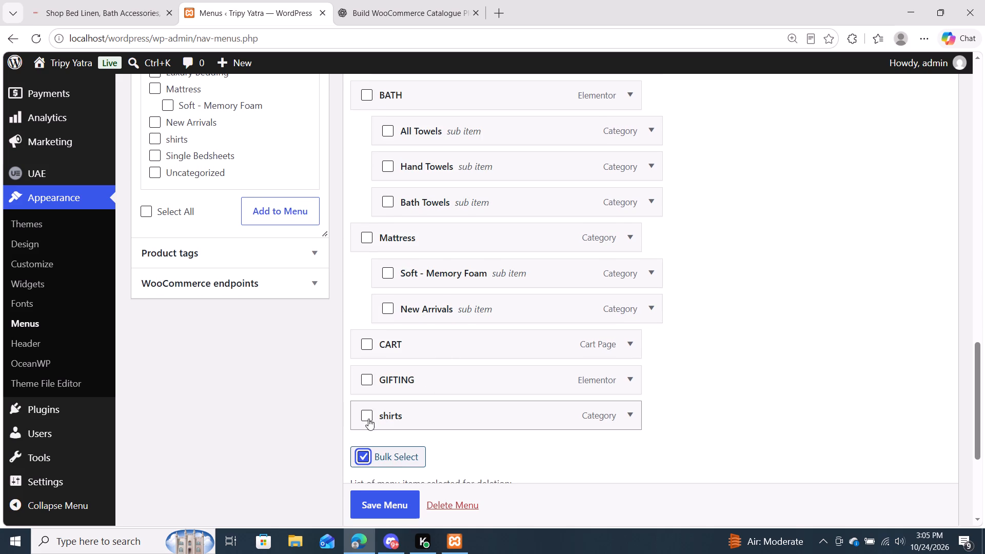
pyautogui.click(368, 418)
pyautogui.click(485, 454)
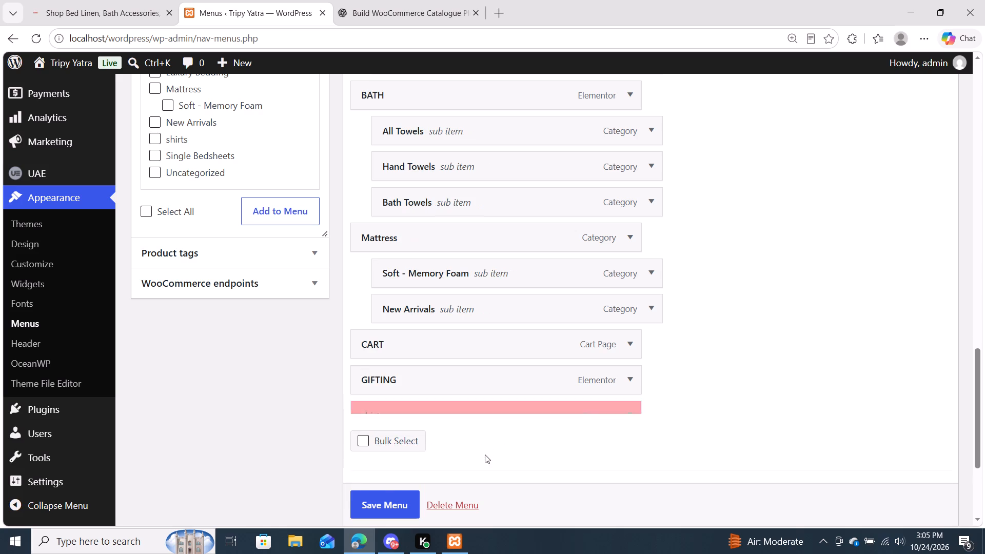
pyautogui.click(393, 499)
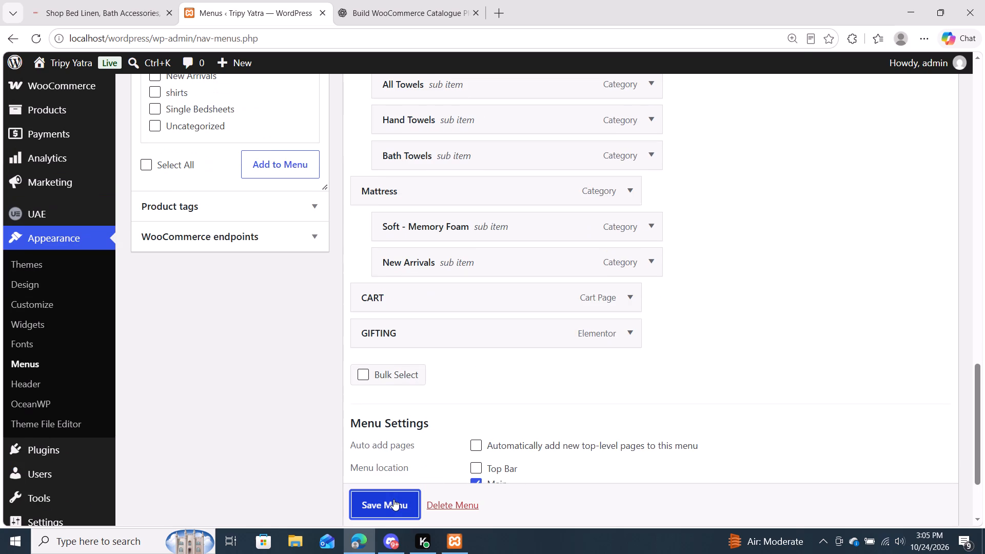
pyautogui.scroll(5, 493, 243)
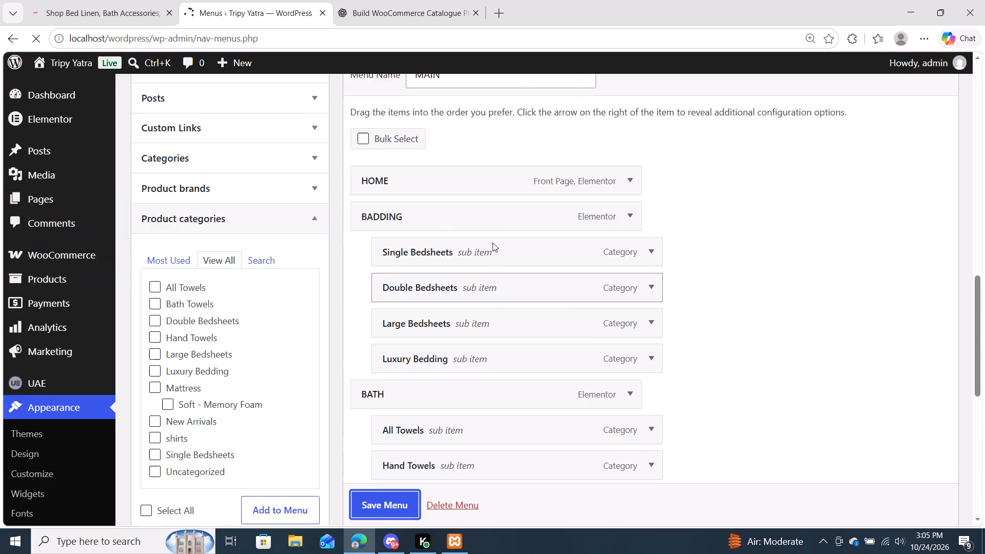
pyautogui.scroll(1, 493, 243)
pyautogui.scroll(-8, 493, 243)
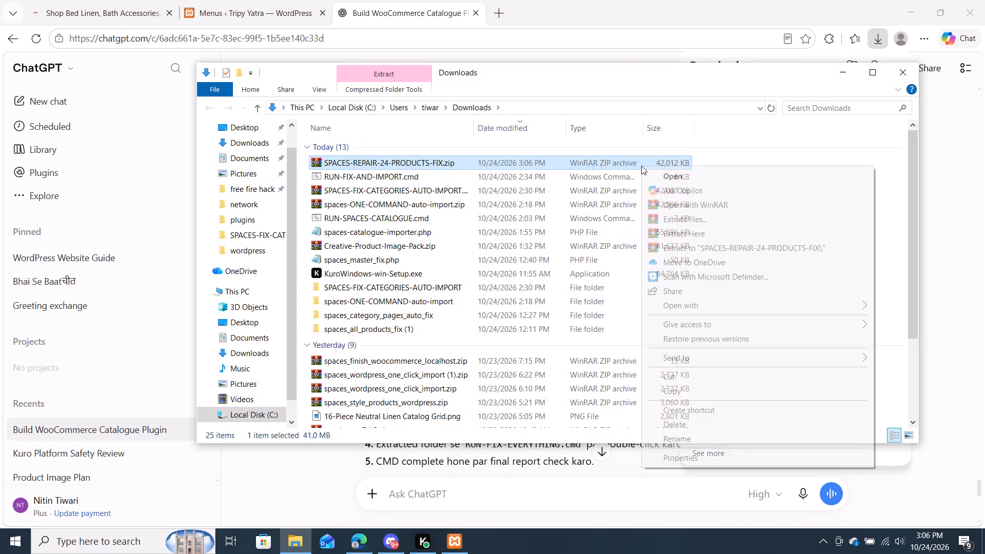
pyautogui.click(692, 220)
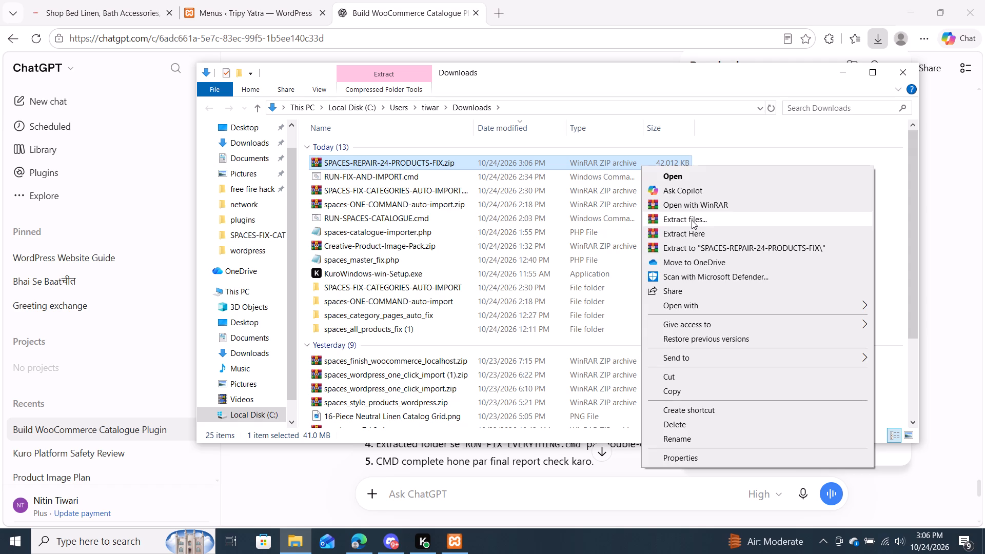
pyautogui.click(528, 417)
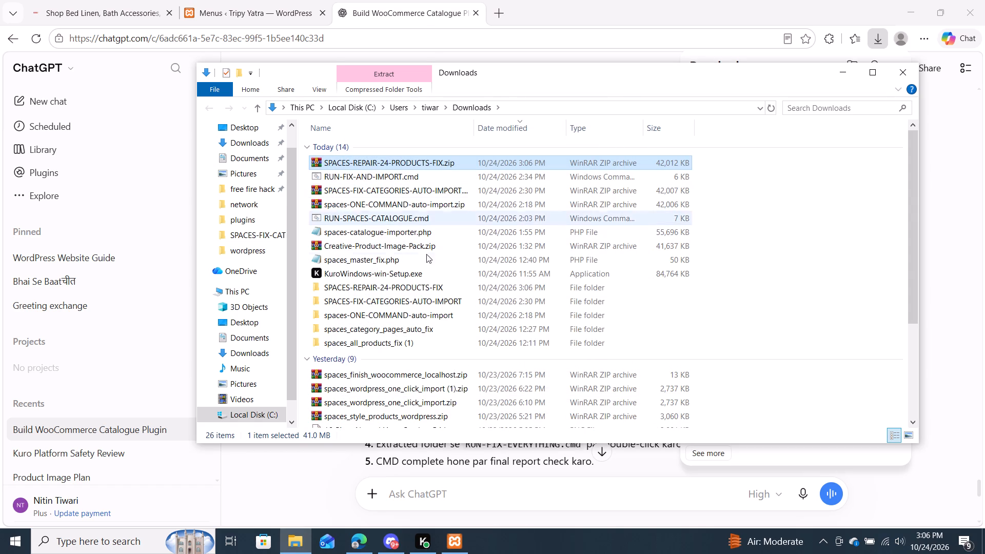
pyautogui.click(403, 285)
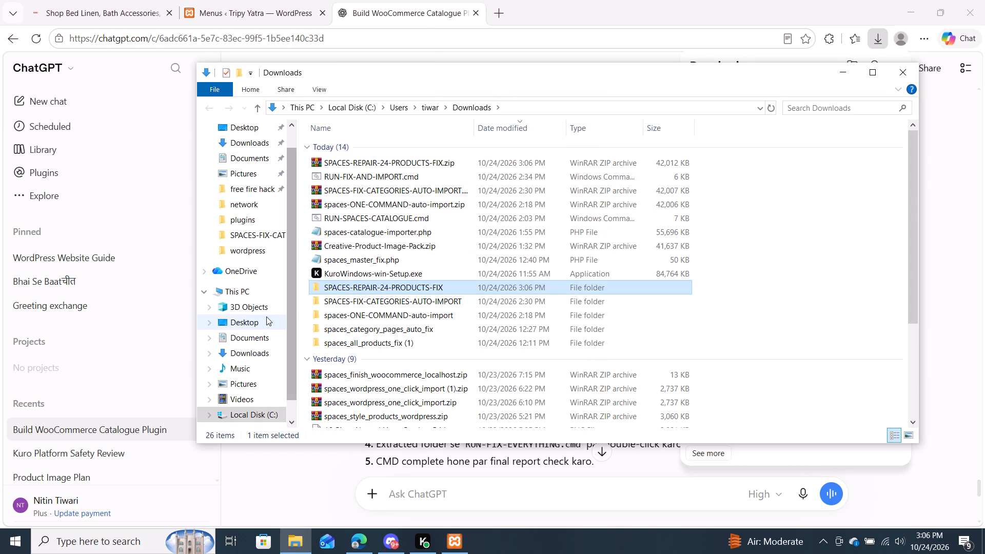
# Delete the SPACES-FIX-CATEGORIES-AUTO-IMPORT folder from the site's xampp\htdocs\wordpress directory on Local Disk (C:).
pyautogui.click(254, 351)
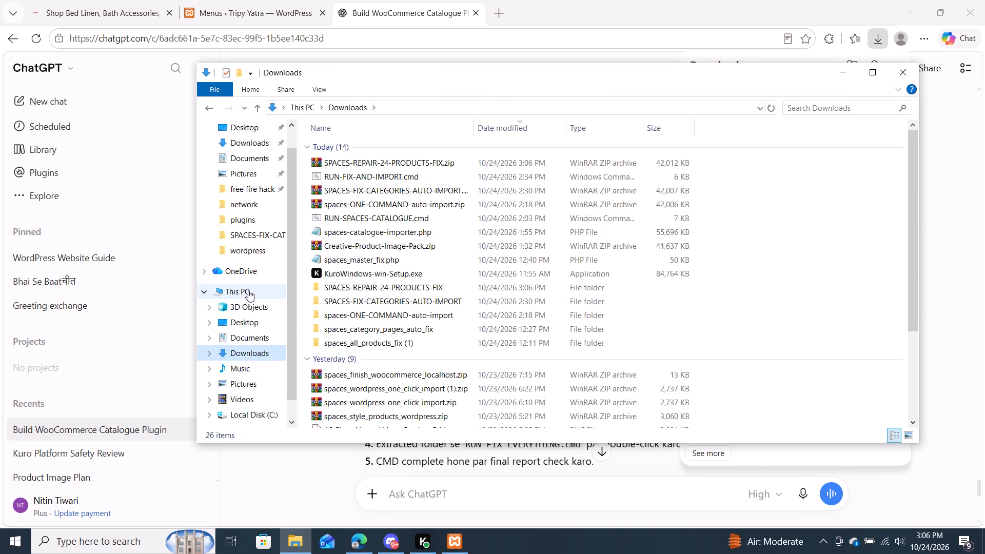
pyautogui.click(248, 290)
pyautogui.doubleClick(389, 282)
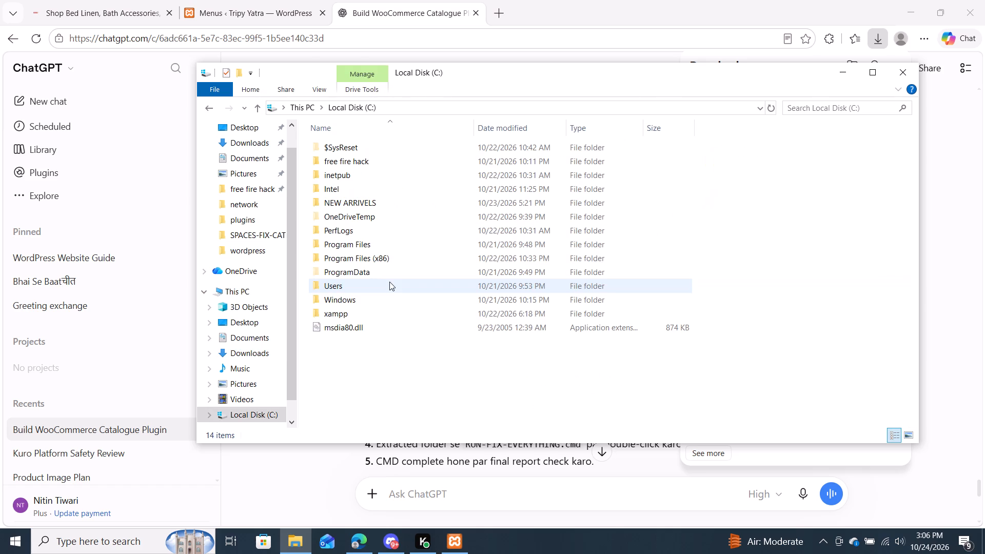
pyautogui.doubleClick(350, 308)
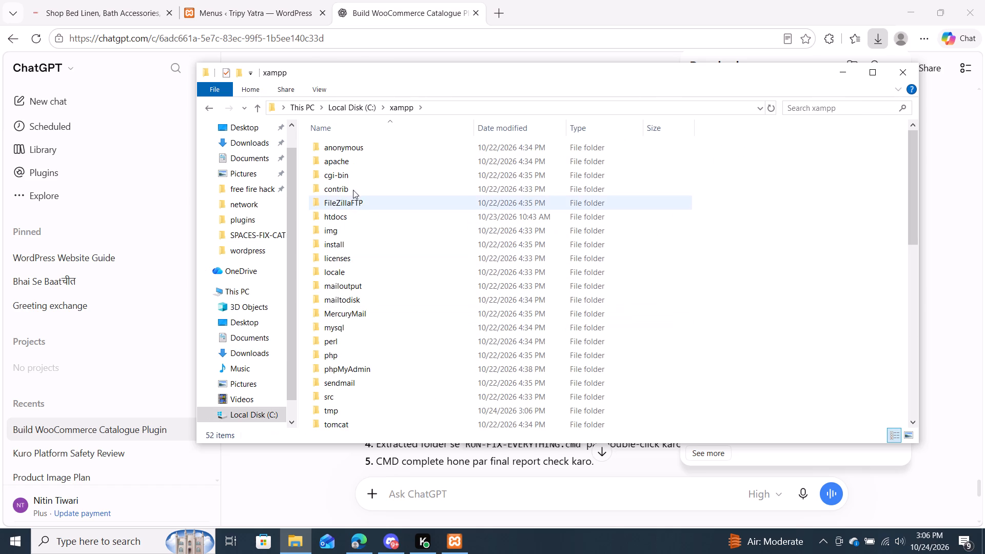
pyautogui.doubleClick(348, 217)
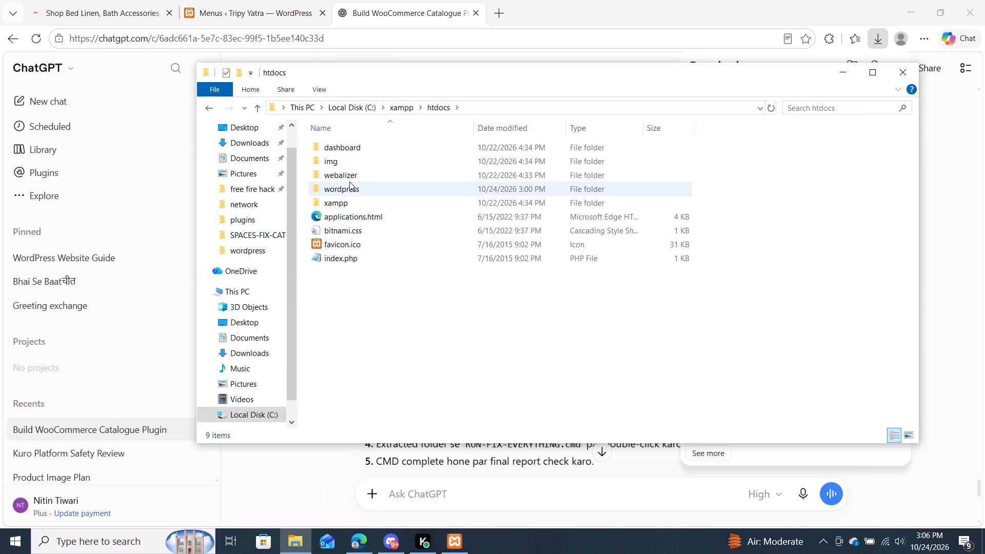
pyautogui.doubleClick(349, 188)
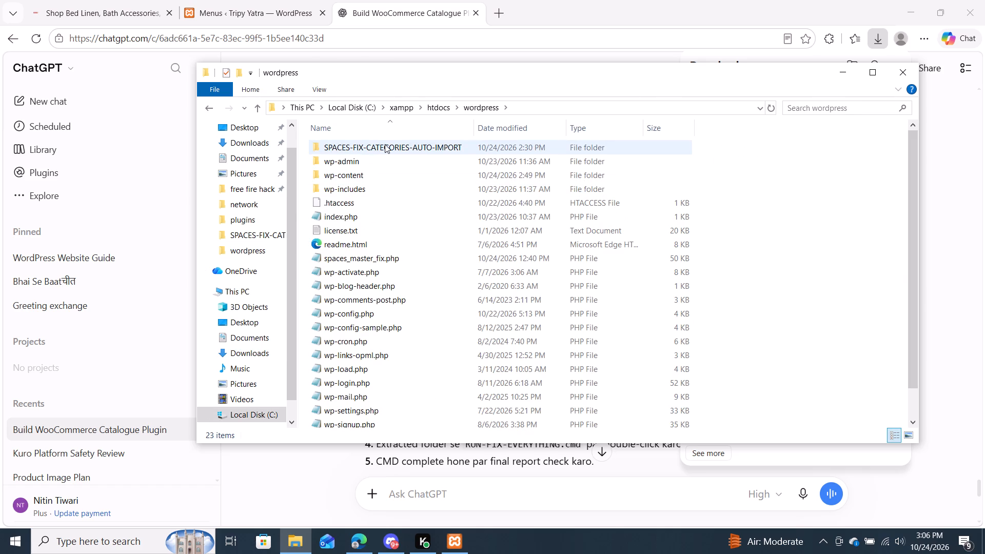
pyautogui.click(385, 144)
pyautogui.rightClick(385, 144)
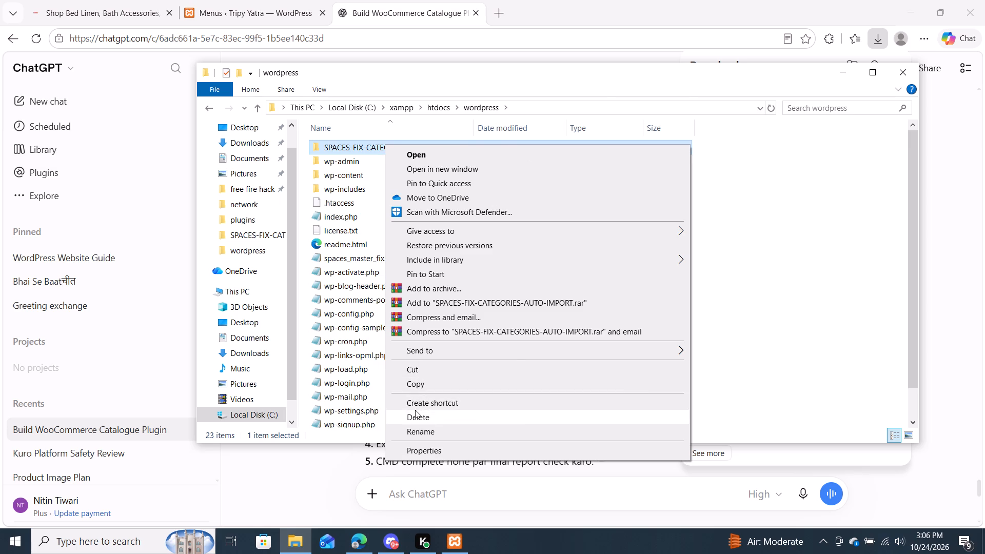
pyautogui.click(415, 410)
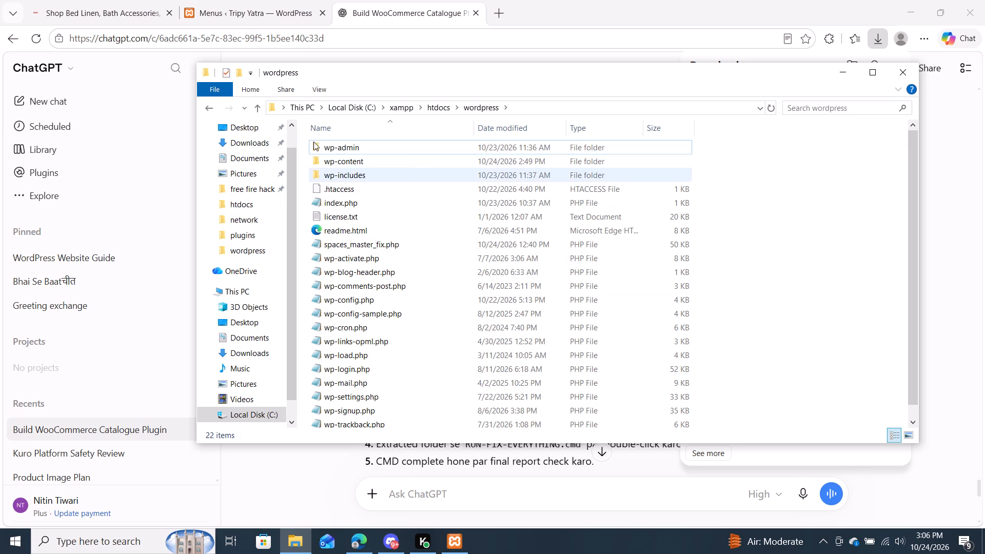
# Return to the WordPress Menus page, reload it and review the MAIN menu structure.
pyautogui.click(245, 17)
pyautogui.click(39, 40)
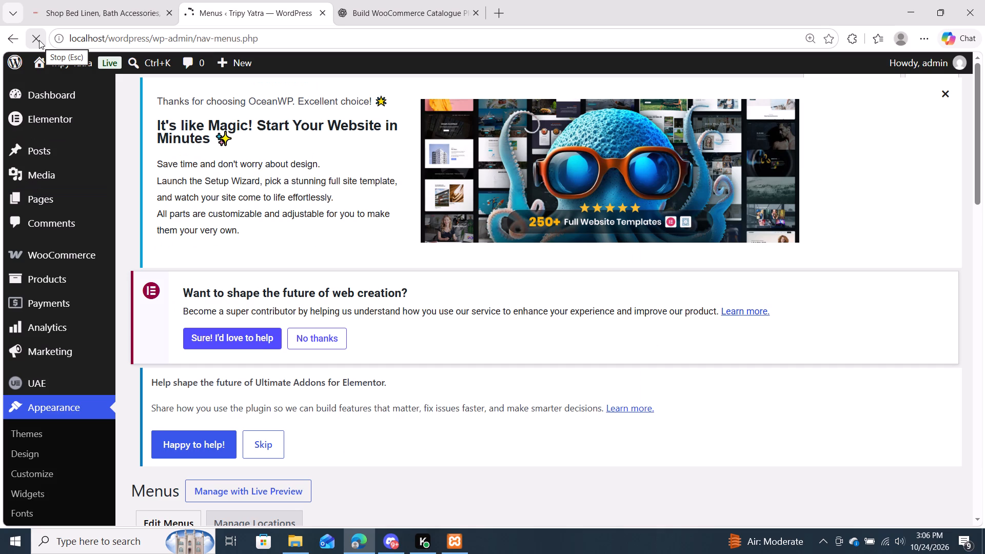
pyautogui.scroll(-5, 225, 202)
pyautogui.scroll(2, 225, 202)
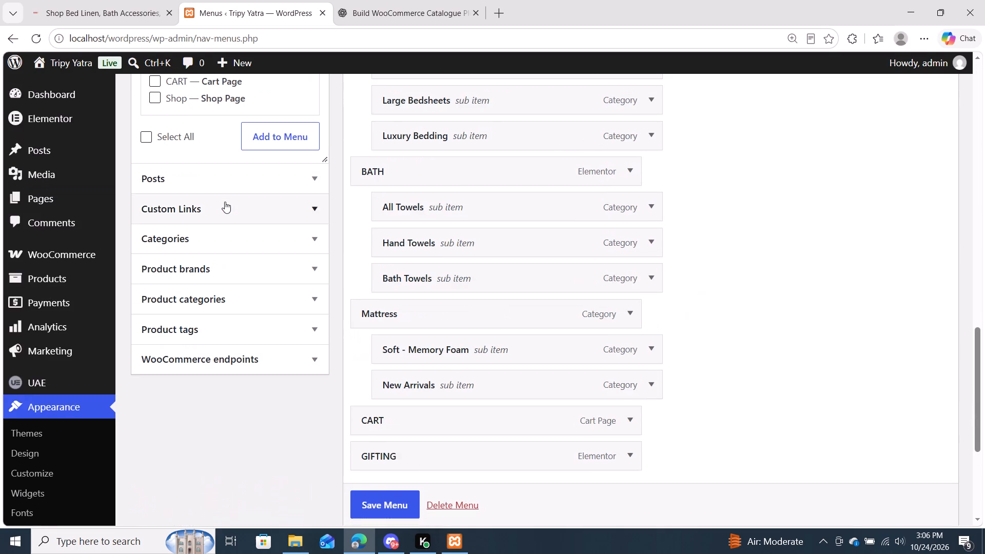
pyautogui.scroll(5, 225, 202)
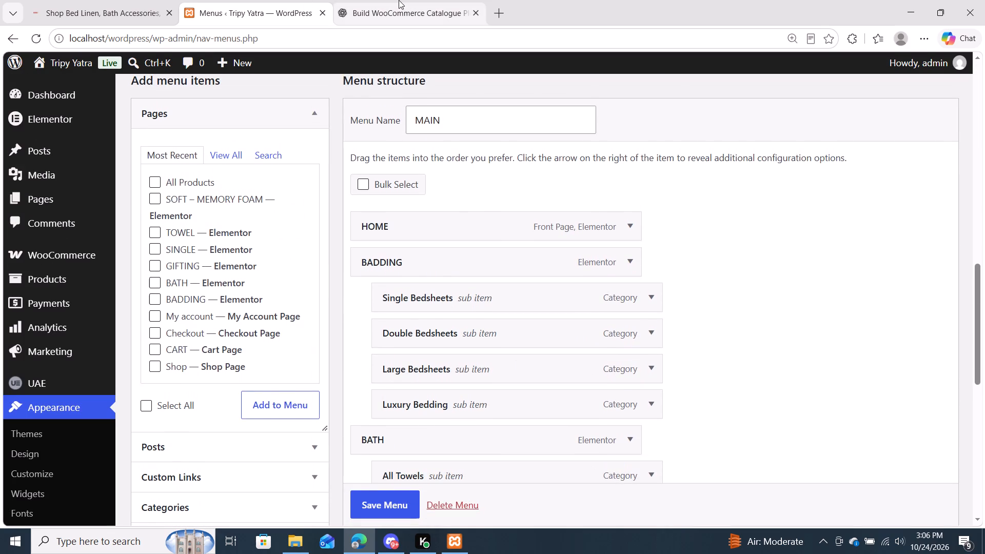
pyautogui.click(399, 0)
pyautogui.click(233, 0)
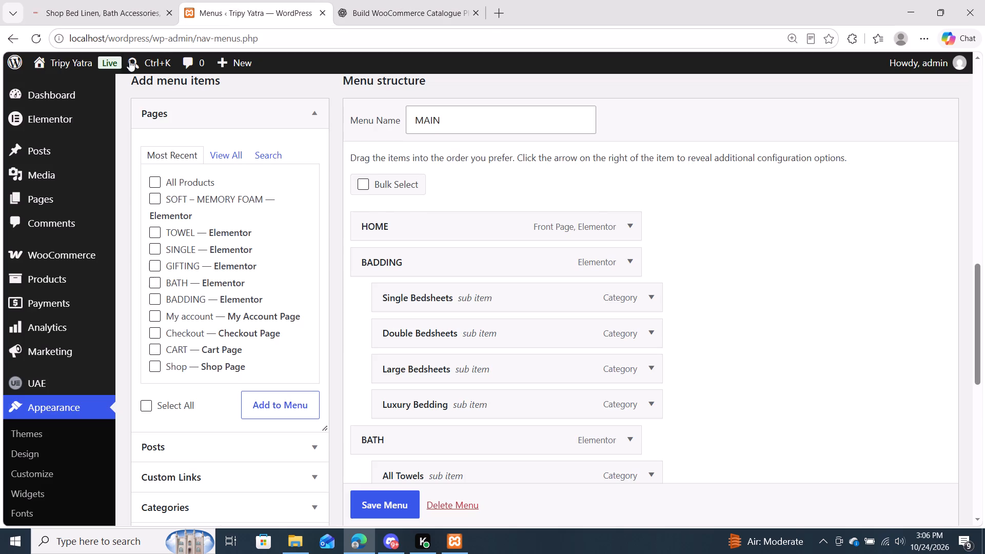
# Open the Tripy Yatra site in a new tab, reload it and examine the home page's product grid down to the footer.
pyautogui.rightClick(62, 82)
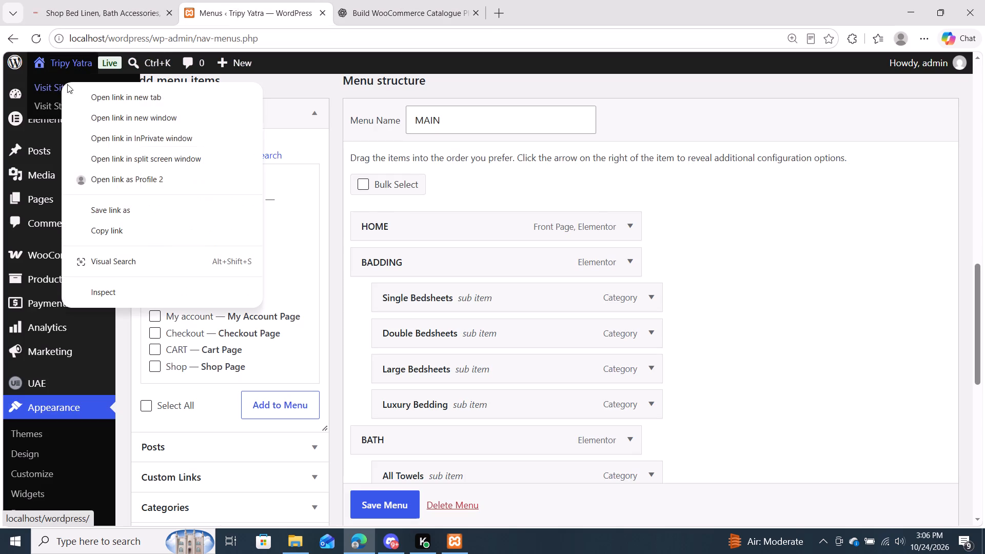
pyautogui.click(103, 89)
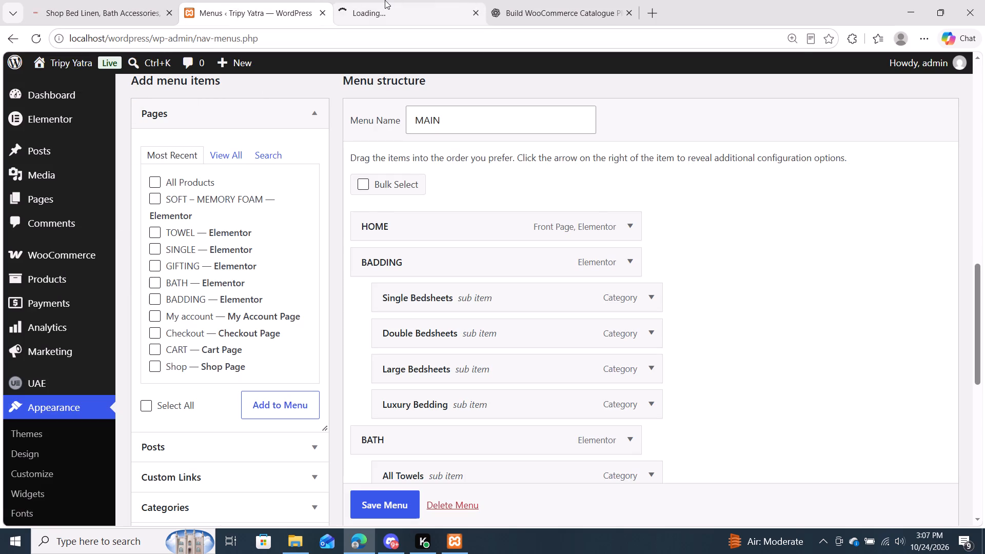
pyautogui.click(385, 0)
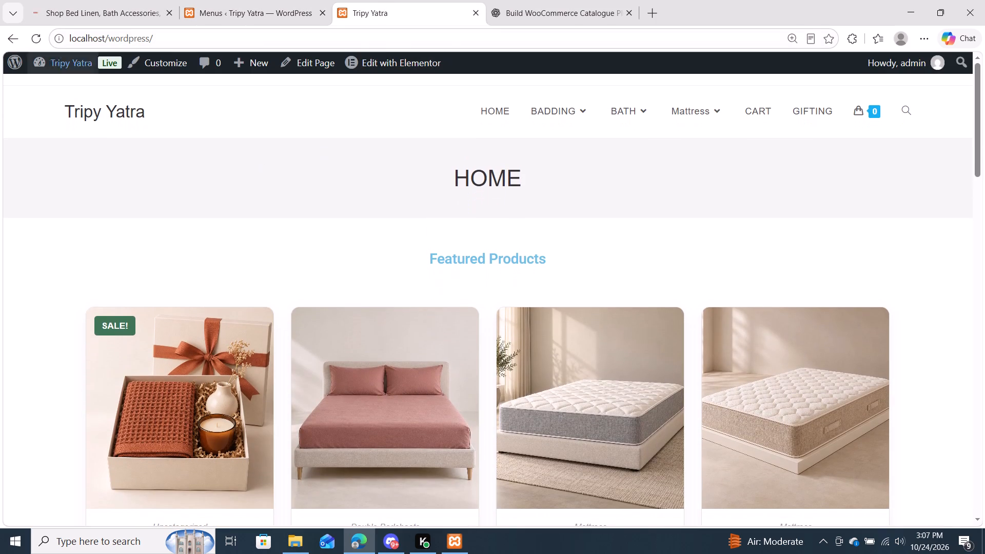
pyautogui.click(47, 46)
pyautogui.click(41, 41)
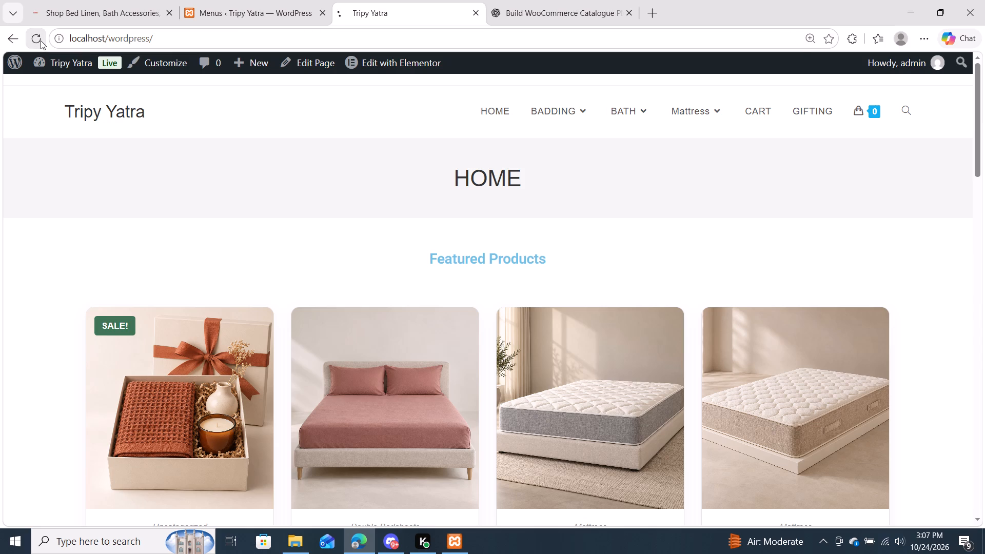
pyautogui.scroll(-4, 322, 146)
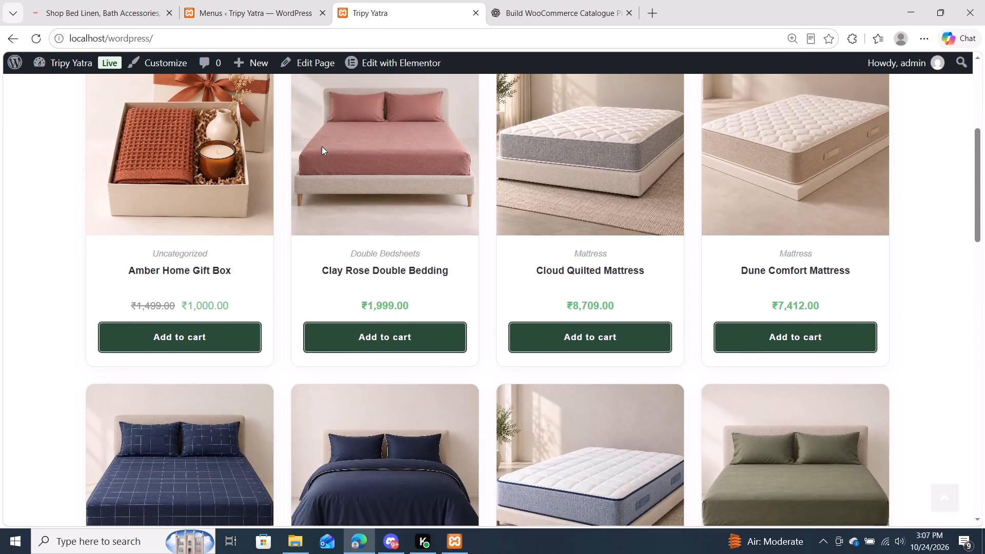
pyautogui.scroll(-16, 322, 146)
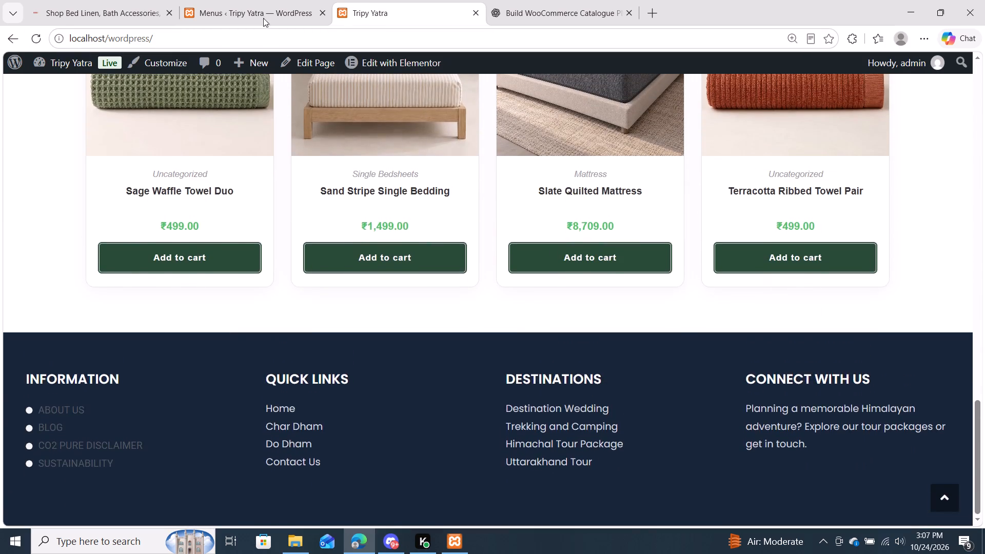
# Look over the files inside the extracted SPACES-REPAIR-24-PRODUCTS-FIX folder in Downloads, returning to Downloads.
pyautogui.click(235, 0)
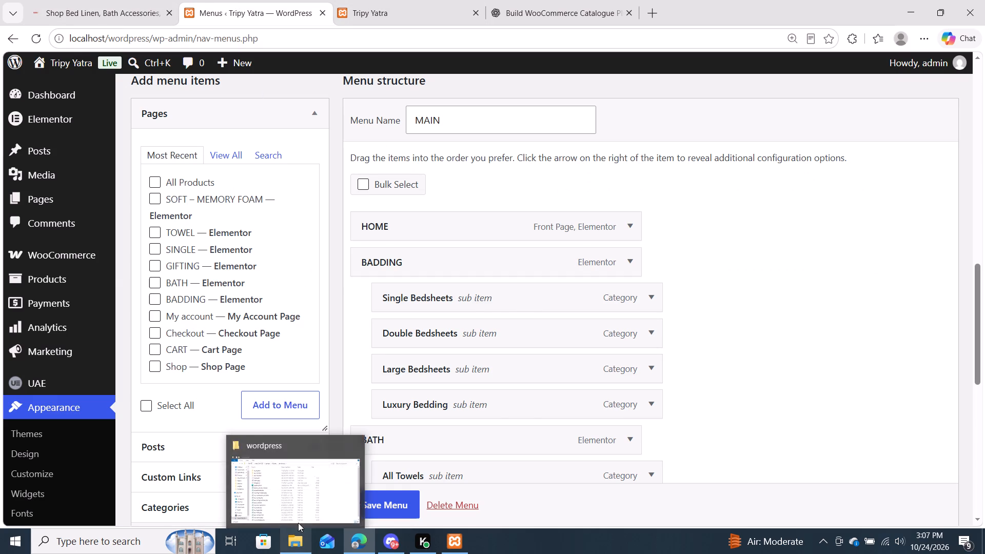
pyautogui.click(302, 513)
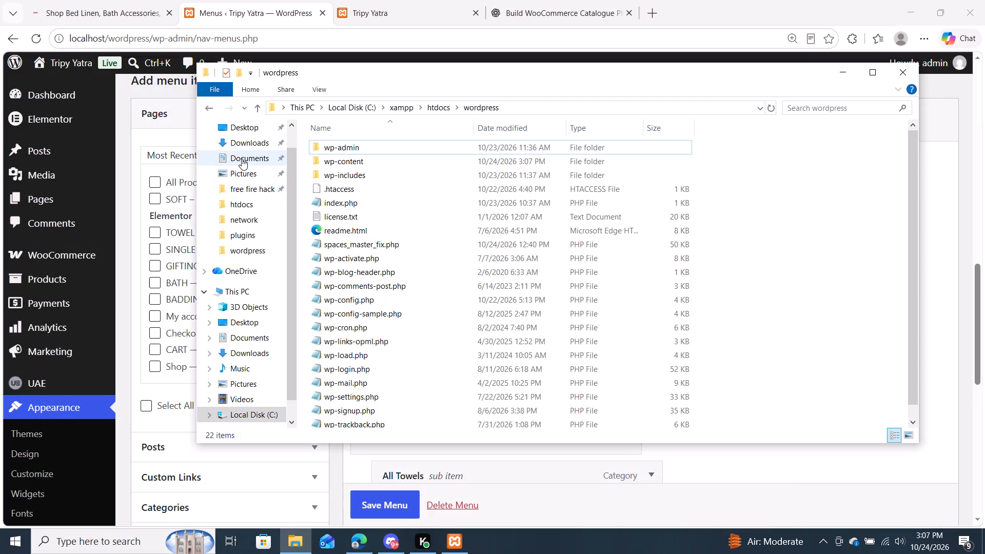
pyautogui.click(242, 146)
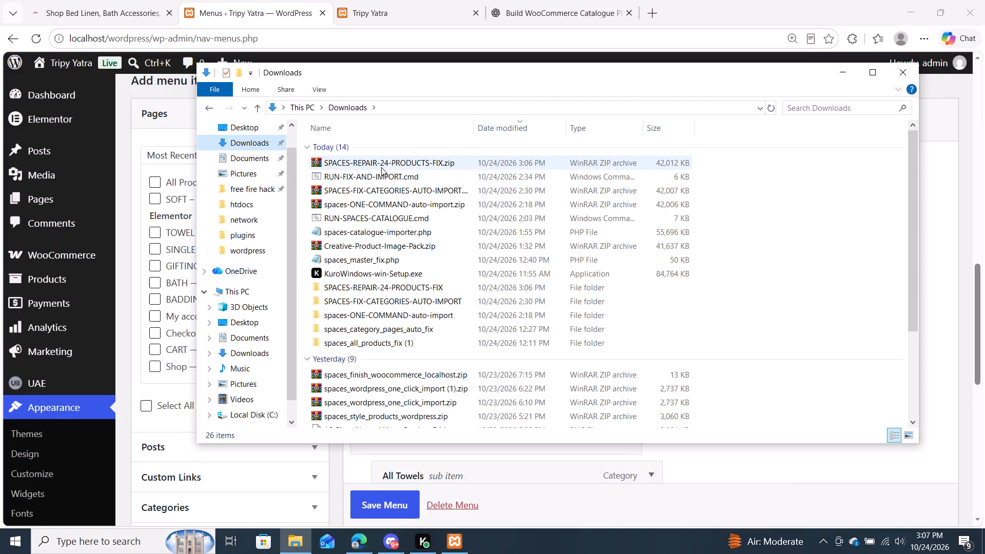
pyautogui.doubleClick(390, 286)
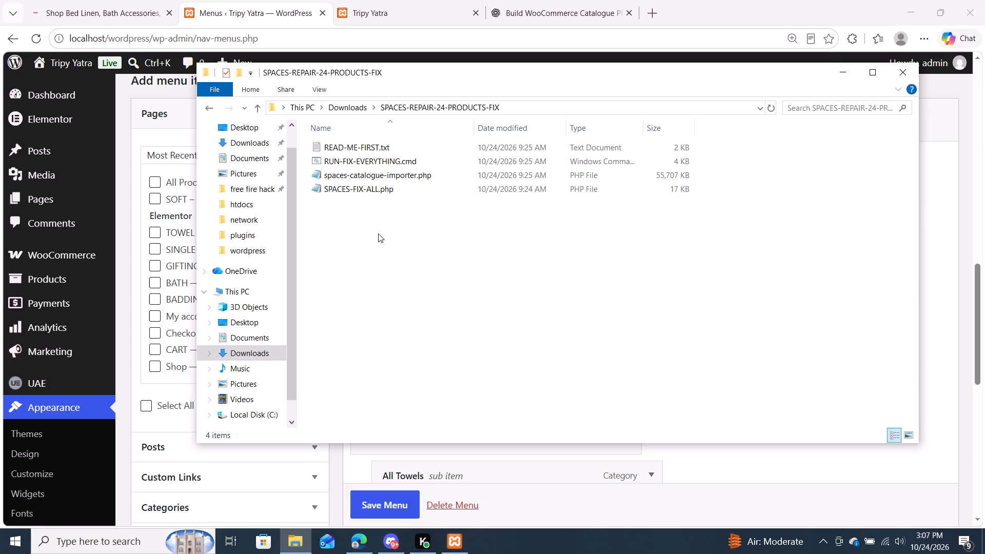
pyautogui.moveTo(376, 226); pyautogui.dragTo(412, 127)
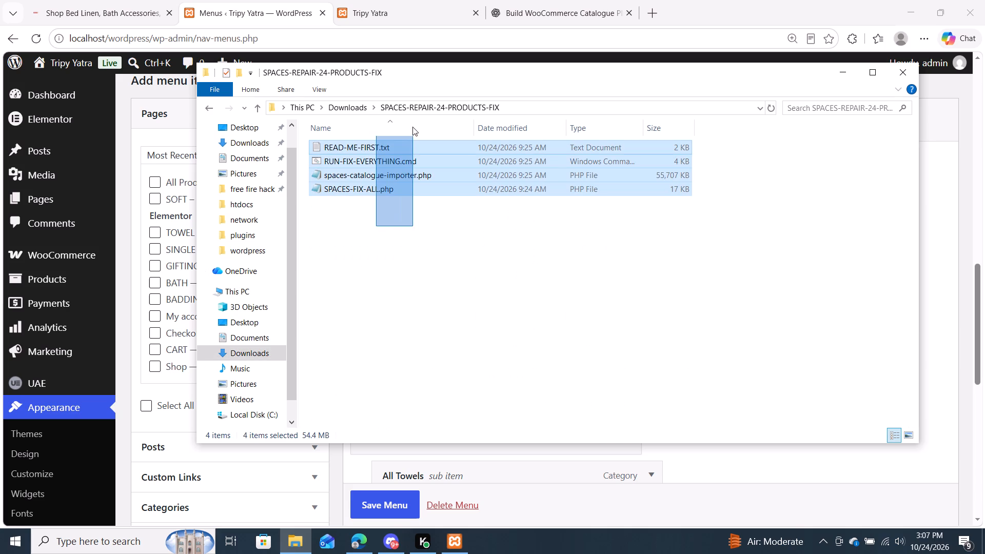
pyautogui.moveTo(412, 127); pyautogui.dragTo(355, 142)
pyautogui.click(201, 105)
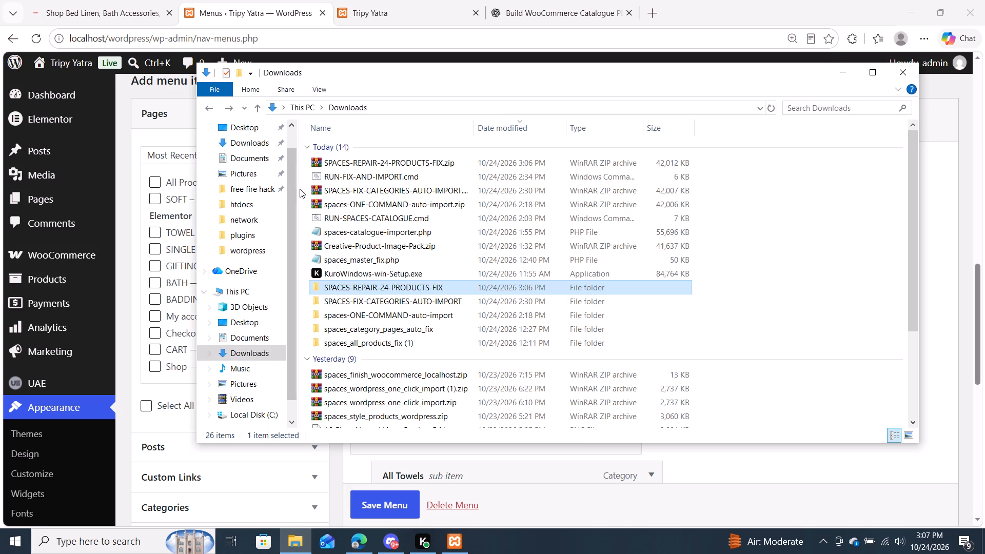
pyautogui.rightClick(350, 285)
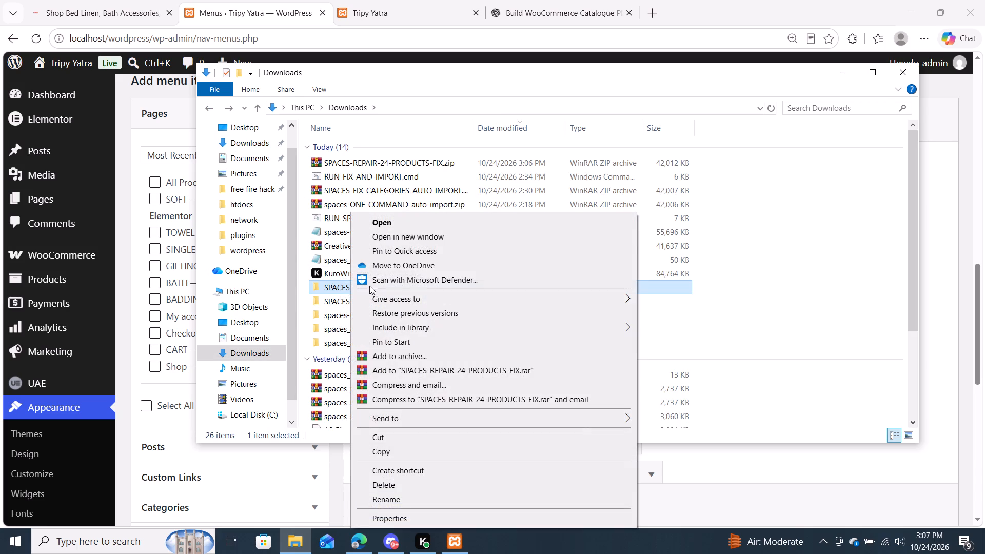
pyautogui.click(392, 455)
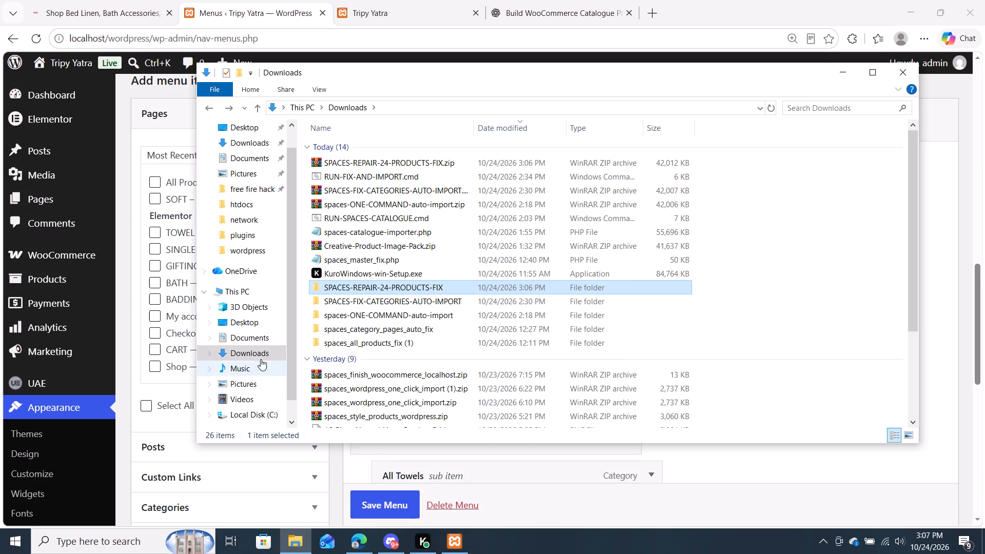
pyautogui.click(252, 347)
pyautogui.click(241, 289)
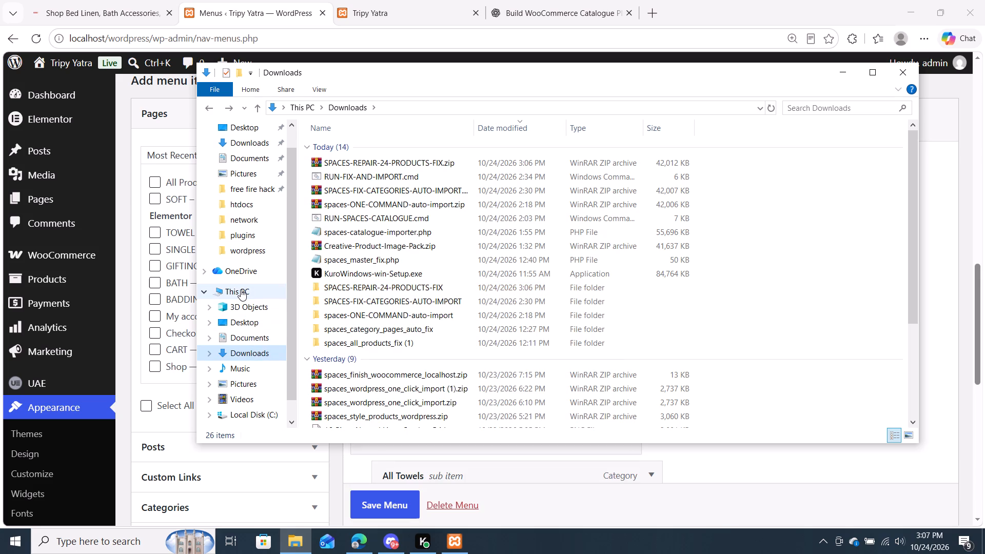
pyautogui.doubleClick(379, 281)
pyautogui.scroll(-2, 379, 281)
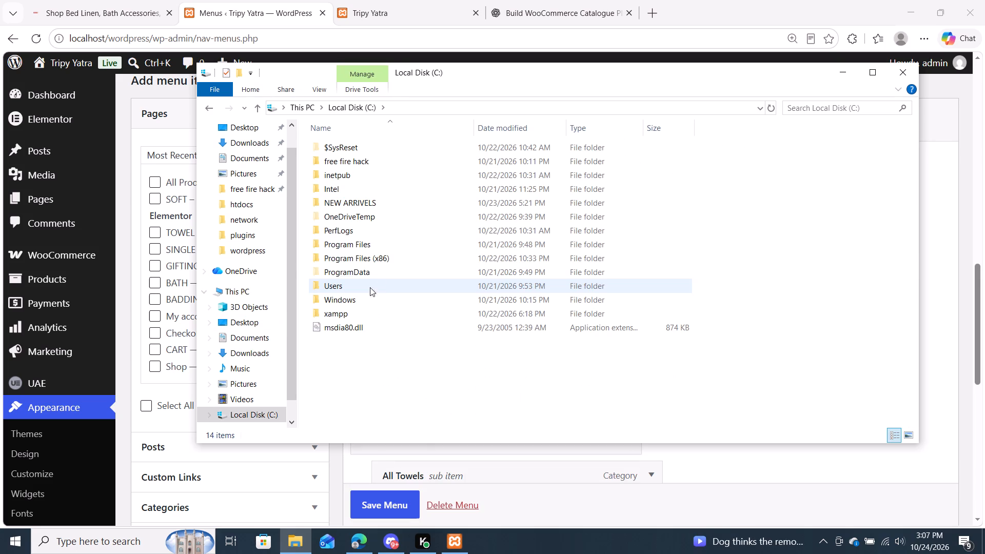
pyautogui.doubleClick(343, 319)
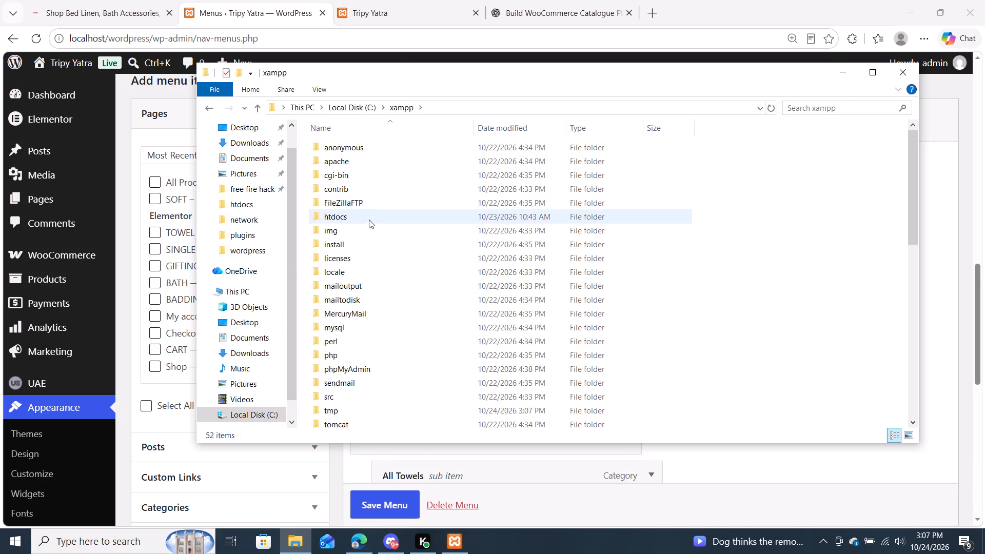
pyautogui.doubleClick(370, 217)
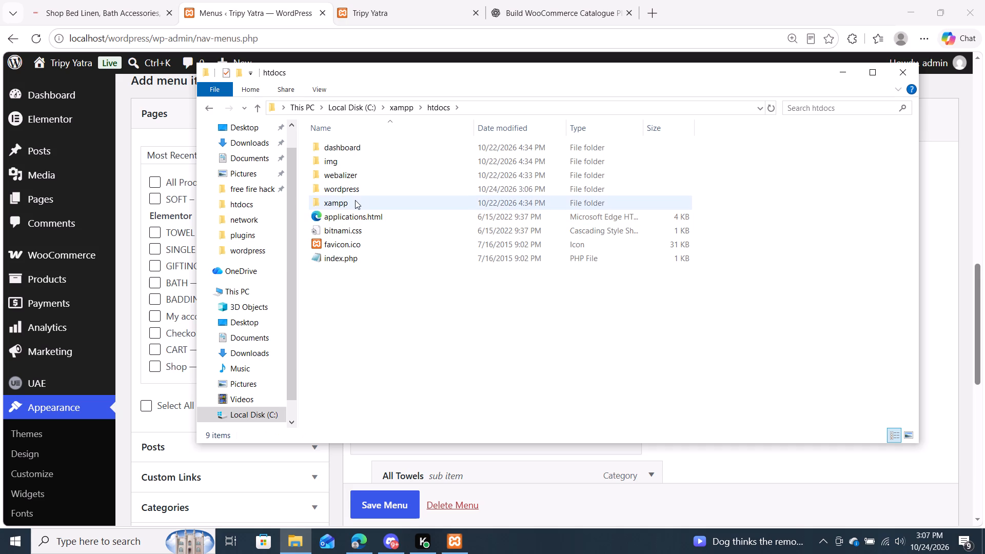
pyautogui.doubleClick(358, 189)
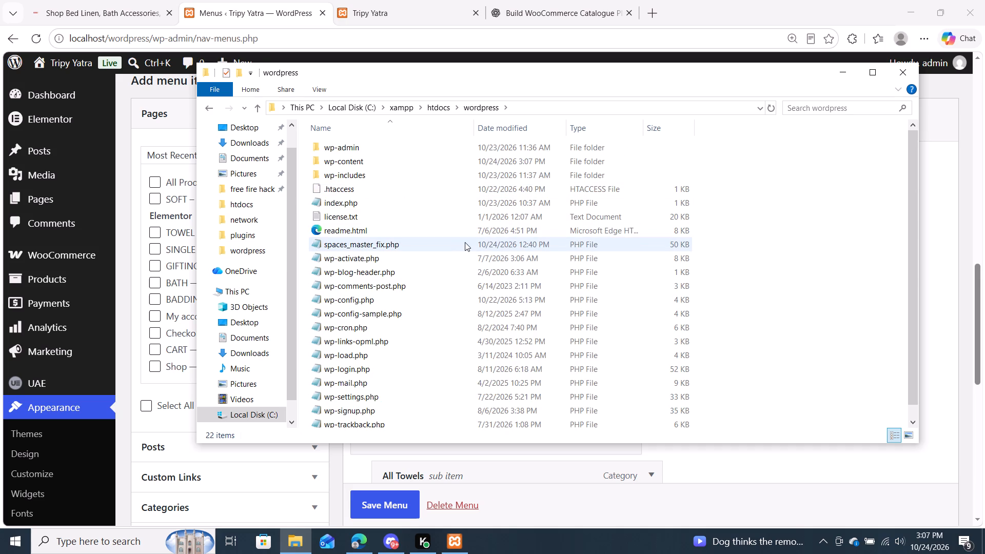
pyautogui.hotkey('ctrl', 'v')
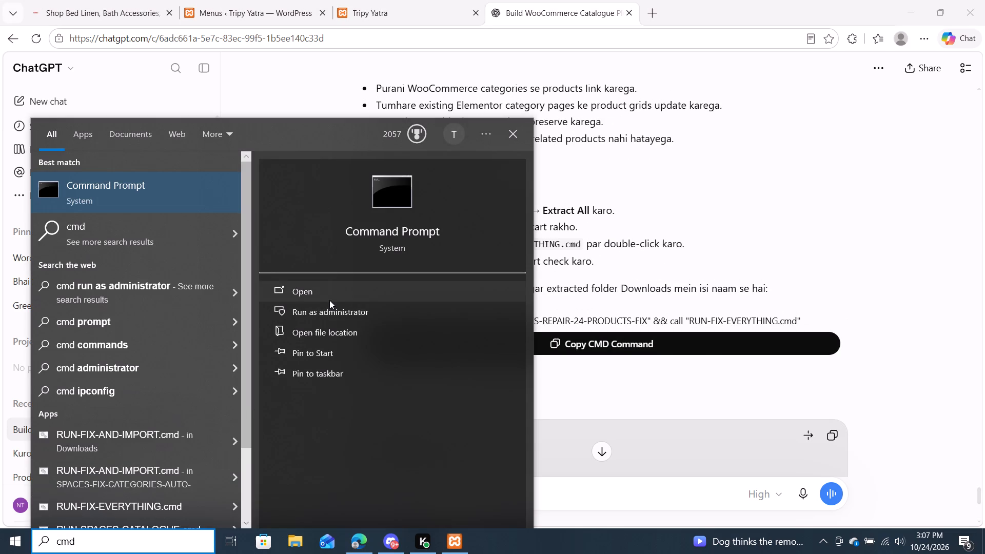
pyautogui.click(326, 311)
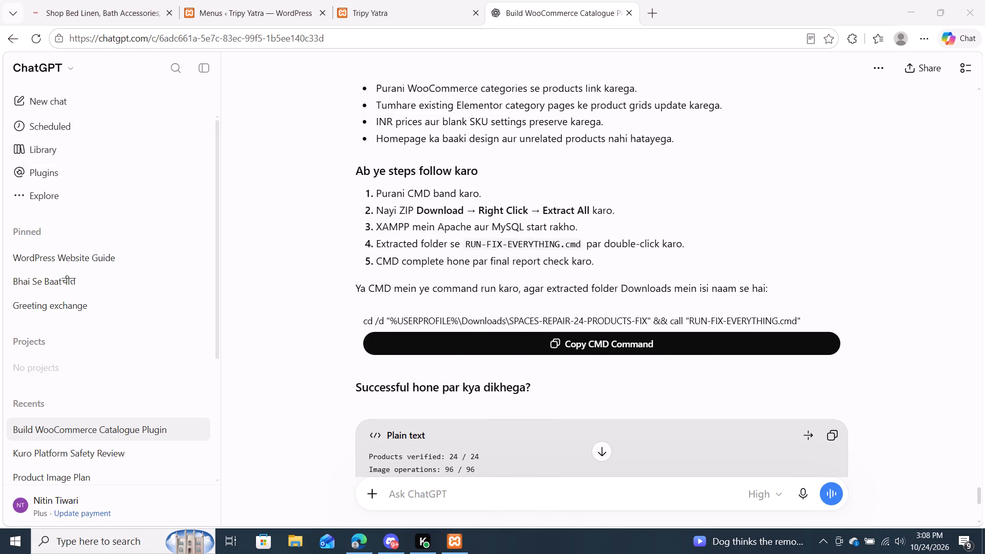
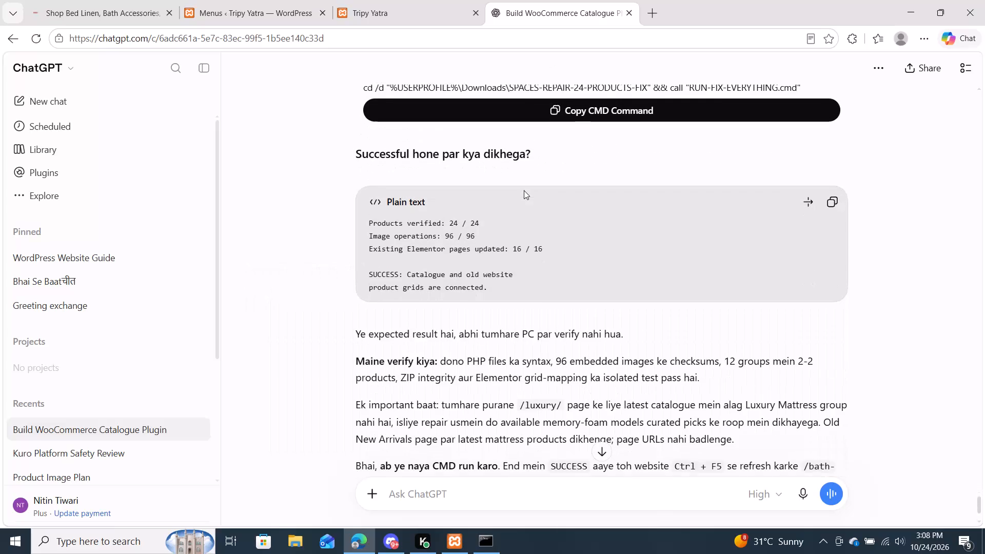
# Go back to Tripy Yatra's WordPress Menus page and save the rebuilt menu.
pyautogui.click(388, 0)
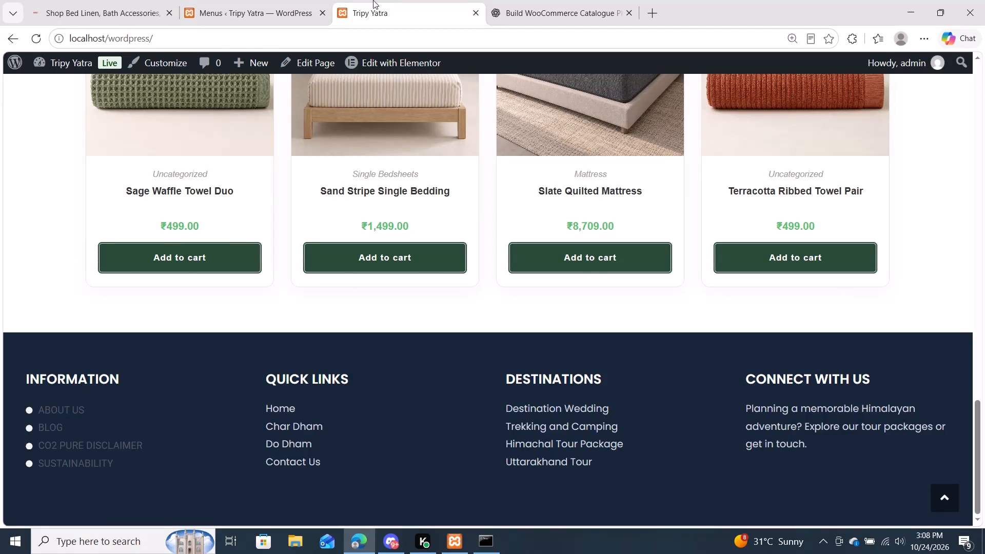
pyautogui.click(277, 0)
pyautogui.scroll(-3, 317, 314)
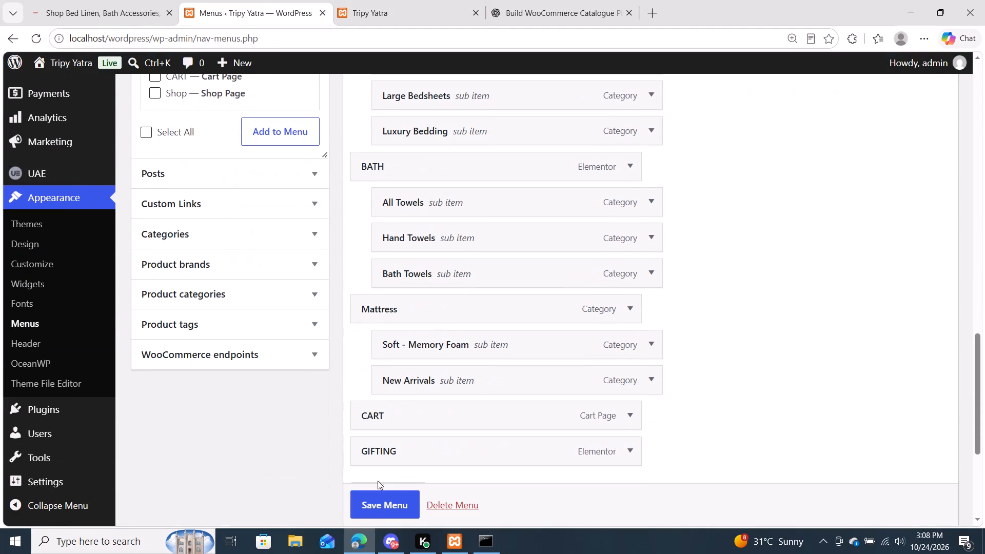
pyautogui.click(384, 507)
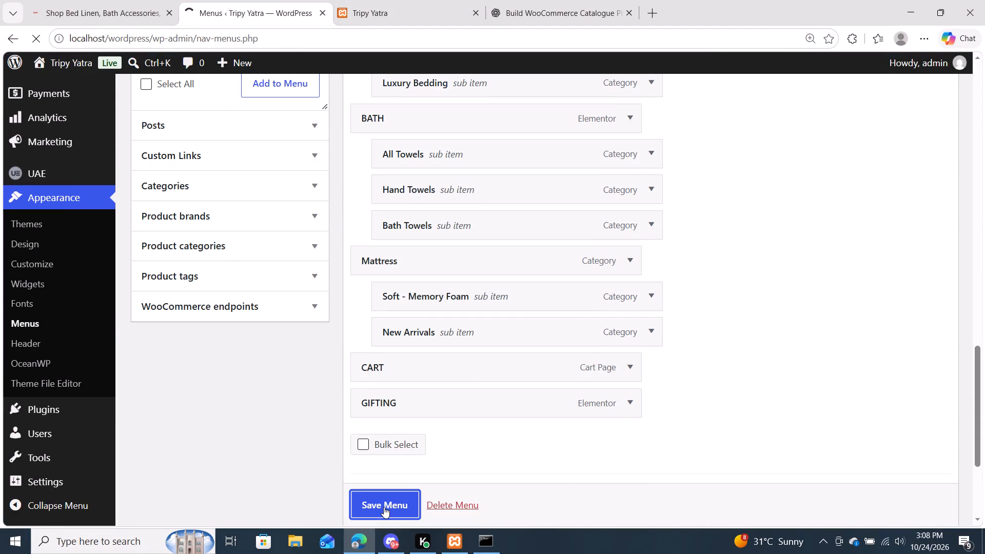
# On the Tripy Yatra site, check the BADDING submenu's Single Bedsheets, Double Bedsheets, Large Bedsheets and Luxury Bedding category pages for products.
pyautogui.click(394, 0)
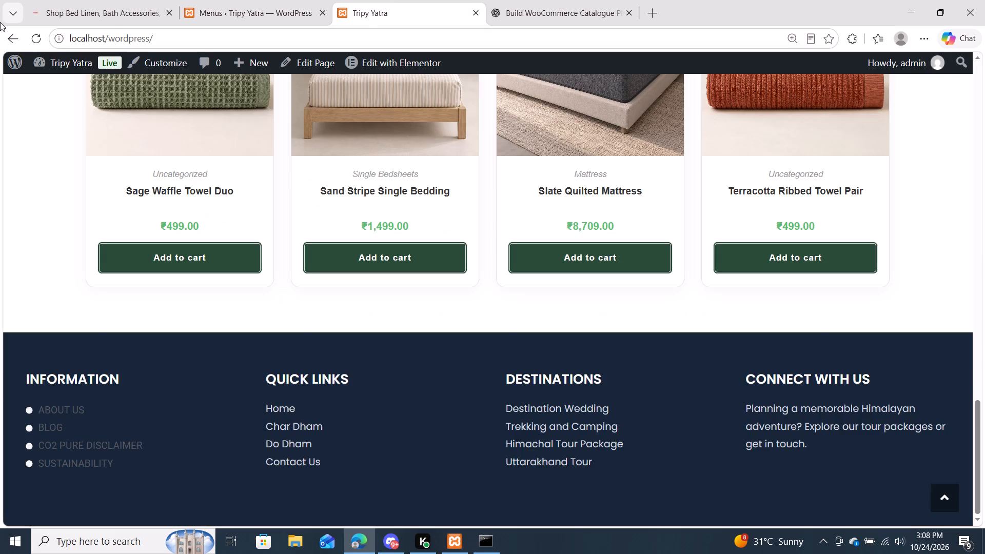
pyautogui.scroll(15, 196, 103)
pyautogui.scroll(7, 207, 110)
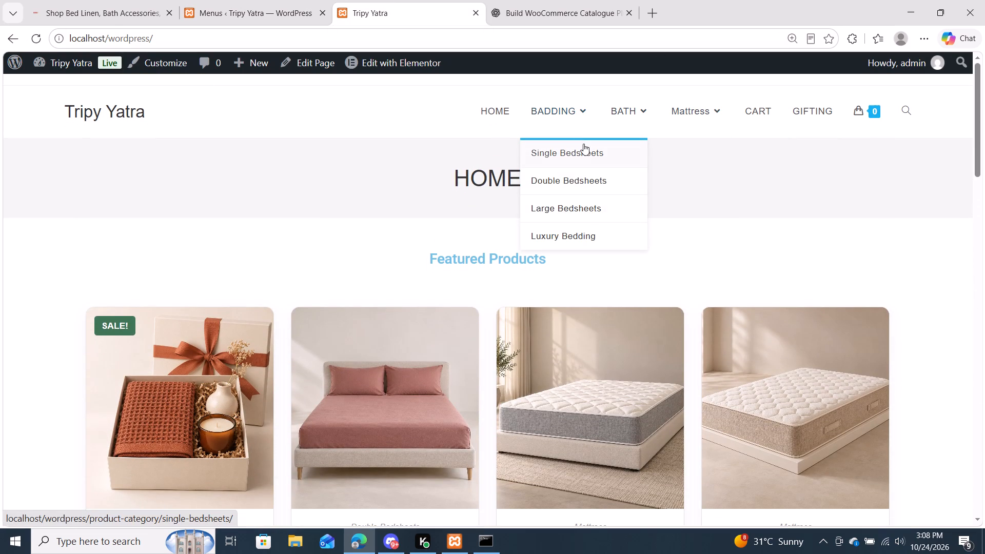
pyautogui.click(583, 144)
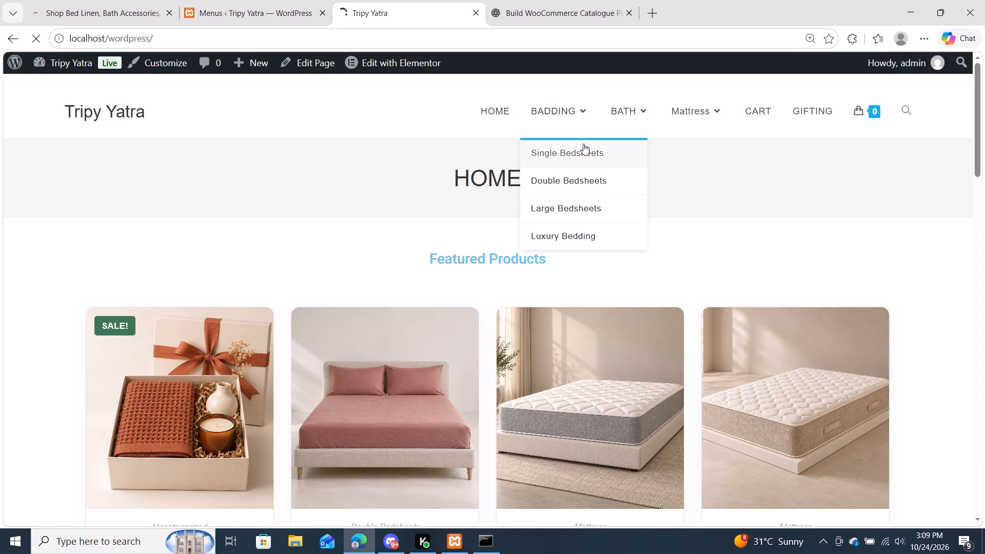
pyautogui.scroll(-2, 526, 238)
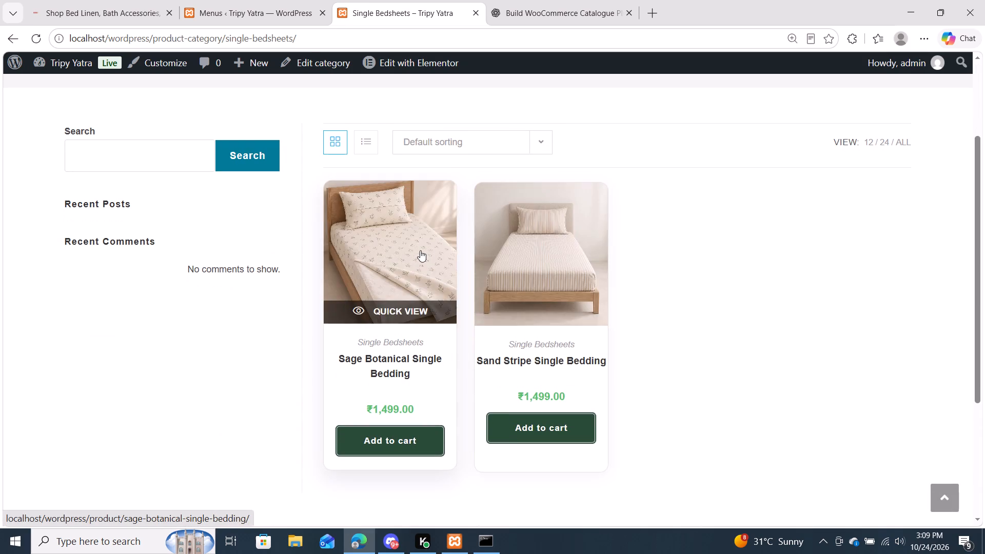
pyautogui.scroll(3, 651, 262)
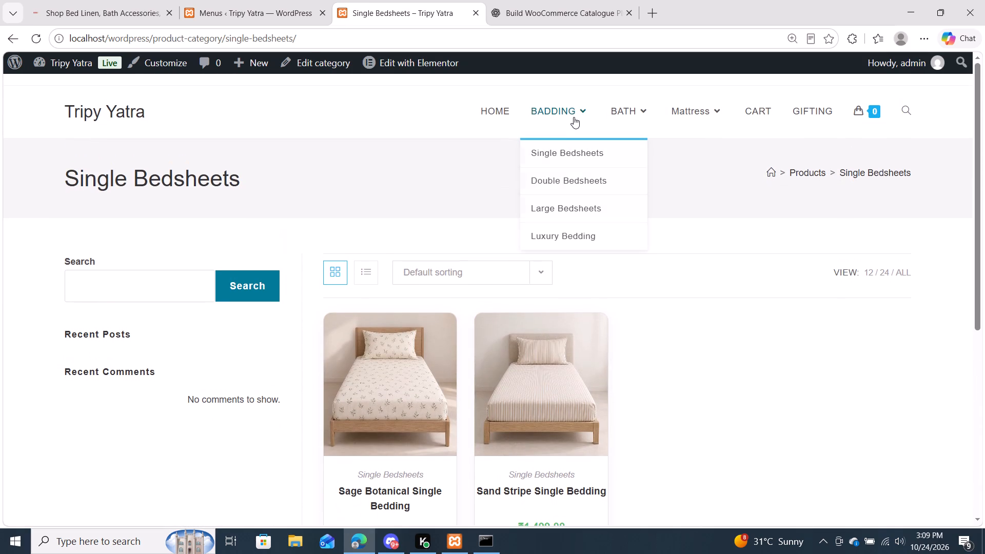
pyautogui.click(572, 185)
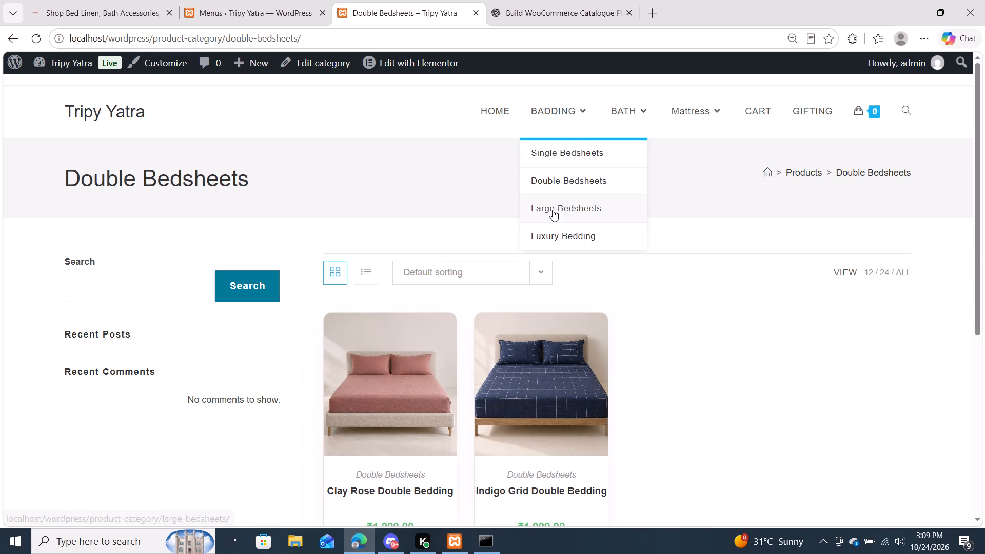
pyautogui.click(553, 210)
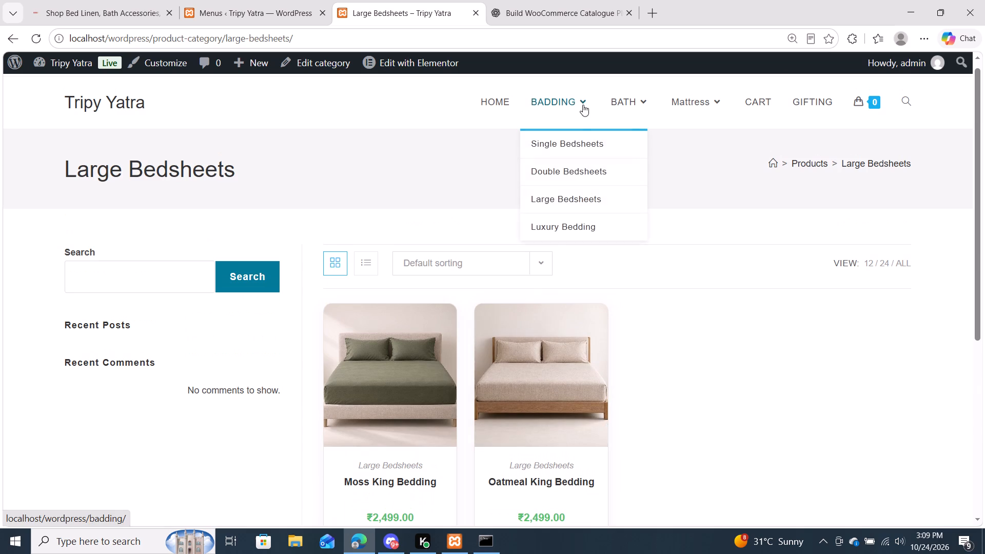
pyautogui.click(554, 234)
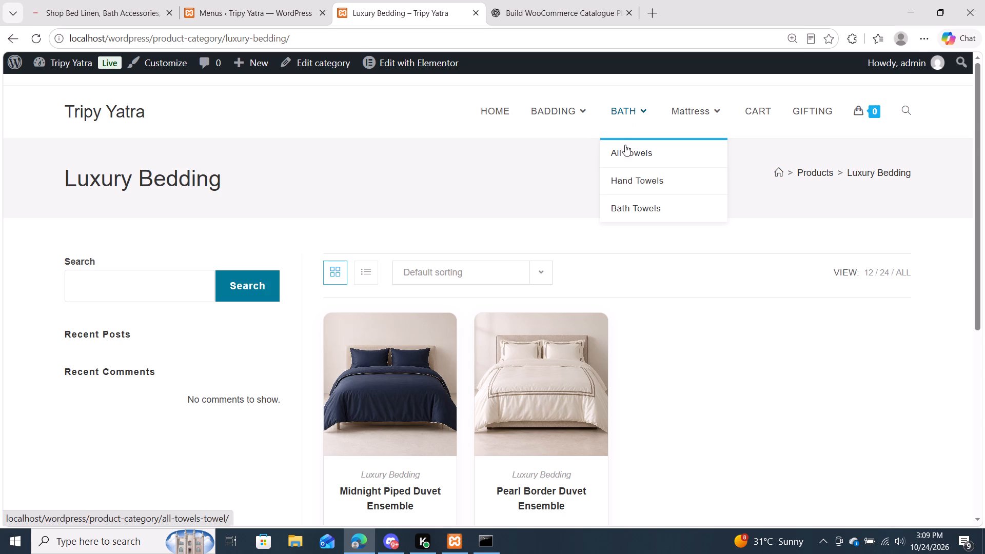
# Check the All Towels, Hand Towels and Bath Towels pages under BATH, and Soft - Memory Foam and New Arrivals under Mattress.
pyautogui.click(625, 146)
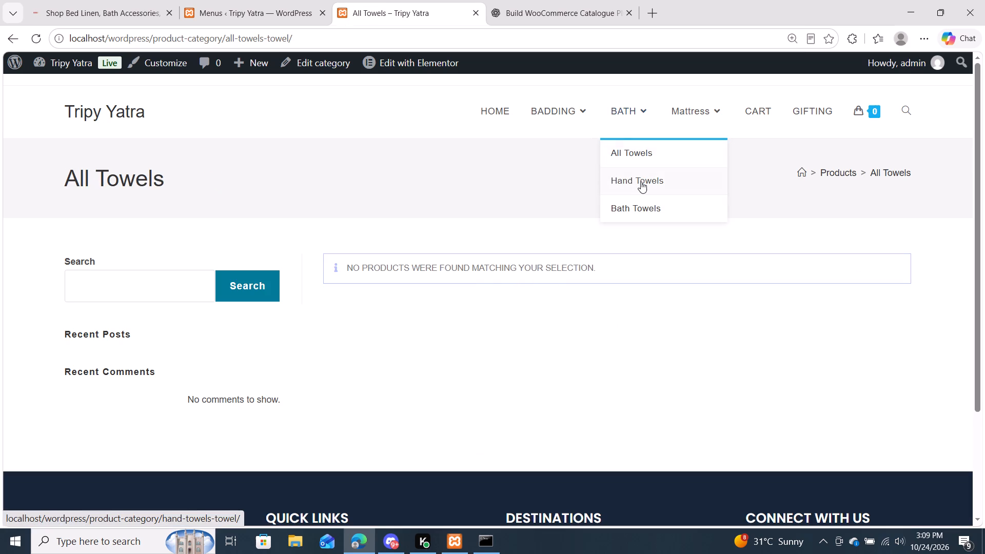
pyautogui.click(641, 182)
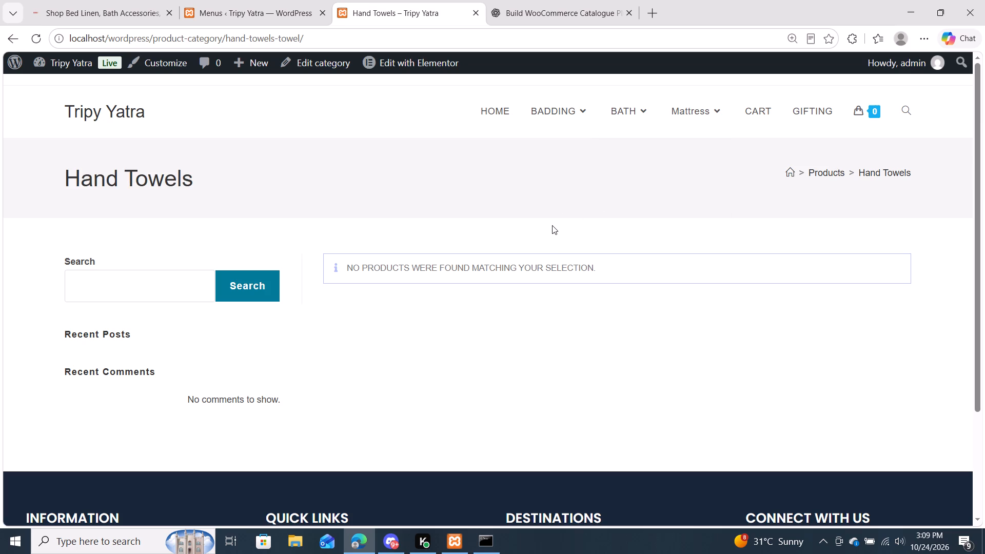
pyautogui.scroll(3, 553, 235)
pyautogui.click(623, 199)
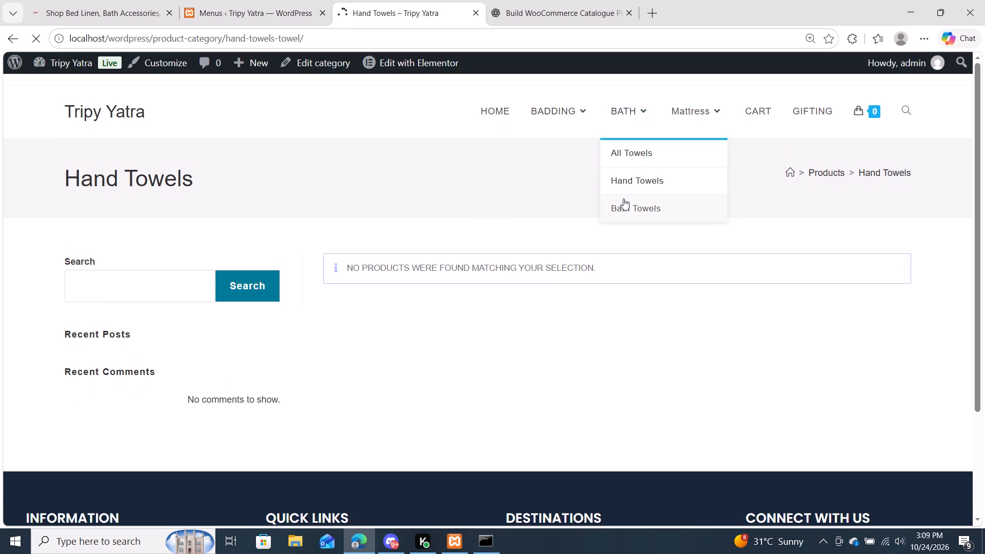
pyautogui.click(708, 156)
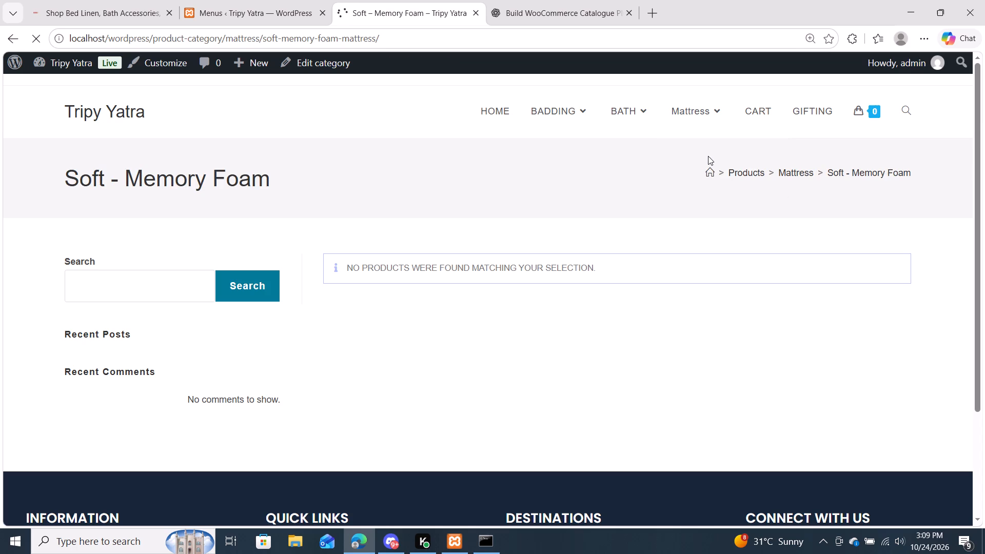
pyautogui.click(719, 170)
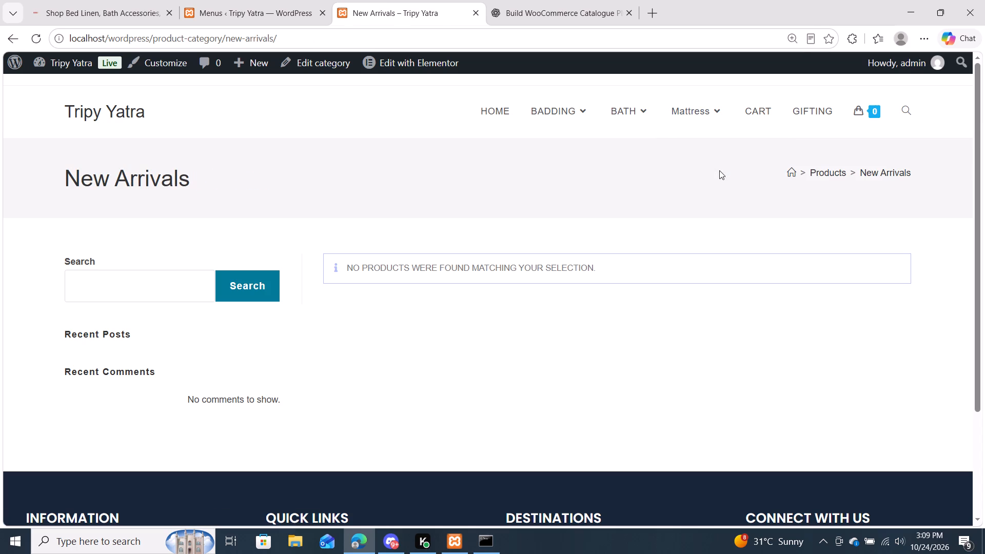
# Examine the site's CART and GIFTING pages for products.
pyautogui.click(754, 113)
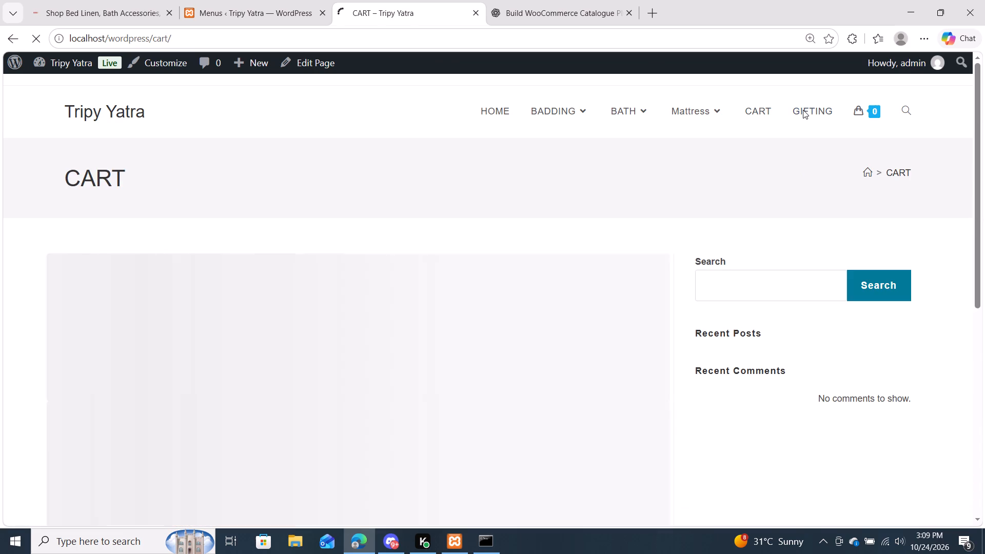
pyautogui.scroll(-5, 592, 308)
pyautogui.scroll(2, 592, 308)
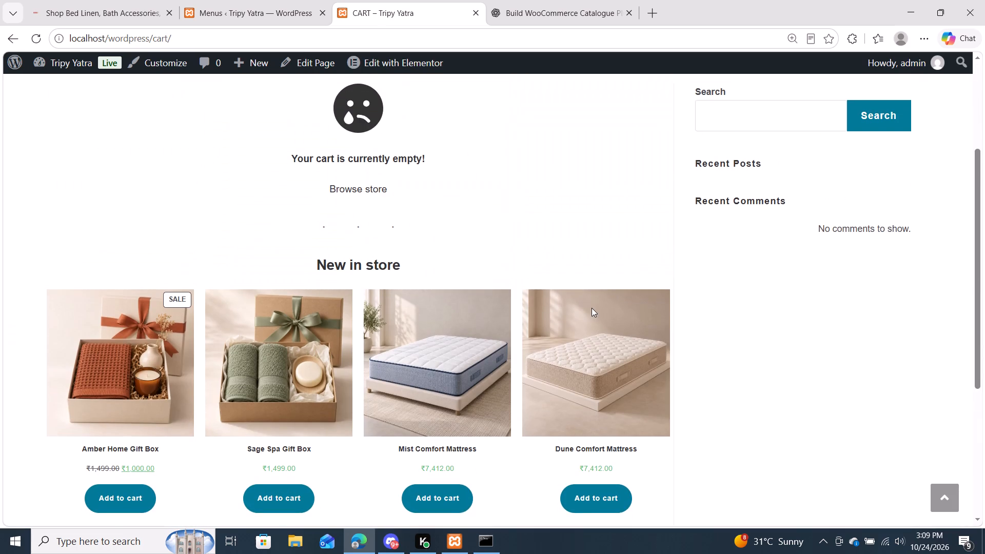
pyautogui.scroll(3, 592, 308)
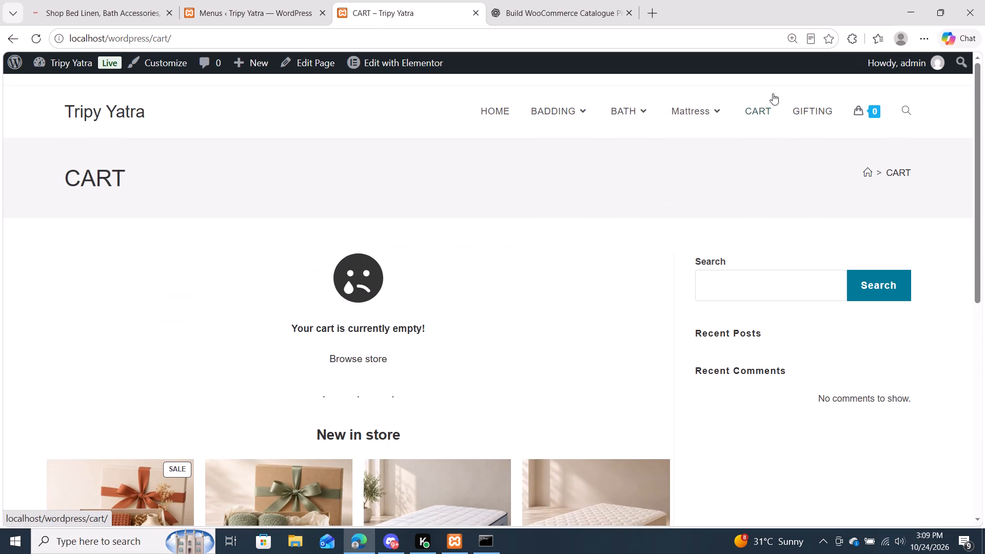
pyautogui.click(802, 112)
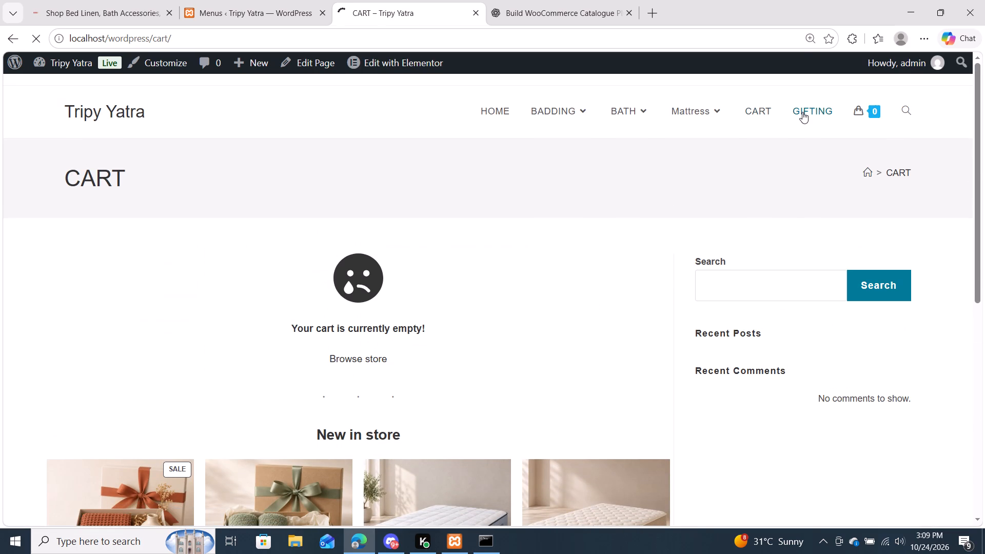
pyautogui.scroll(4, 620, 275)
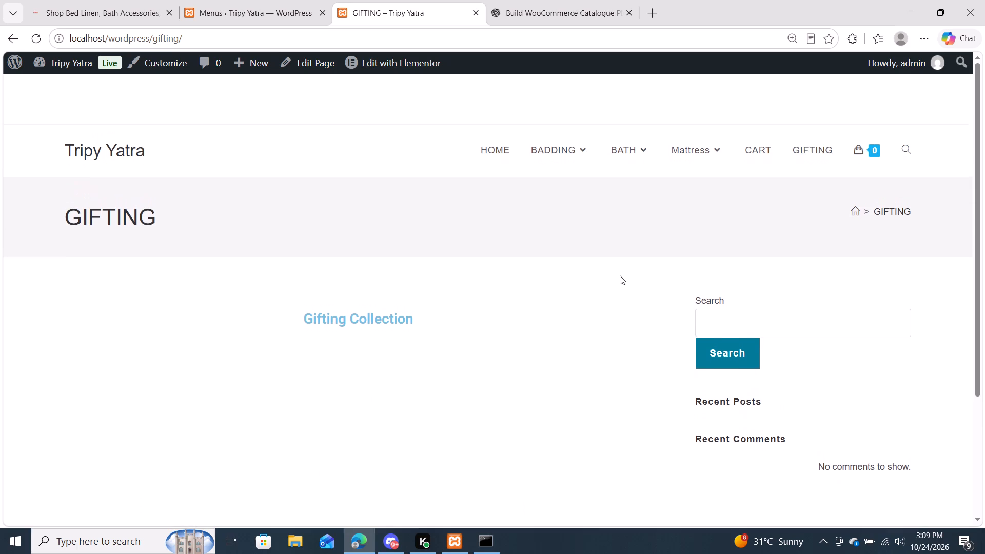
pyautogui.click(566, 0)
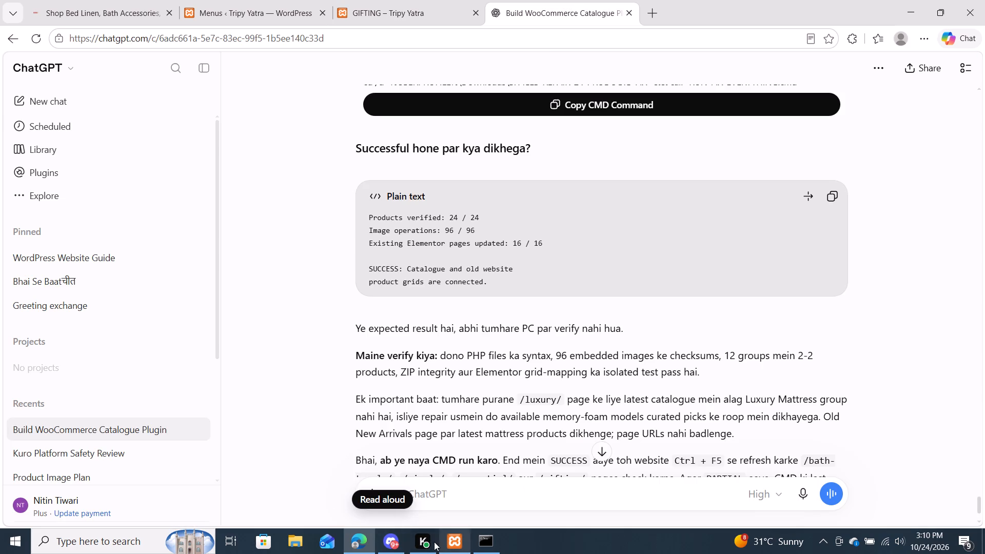
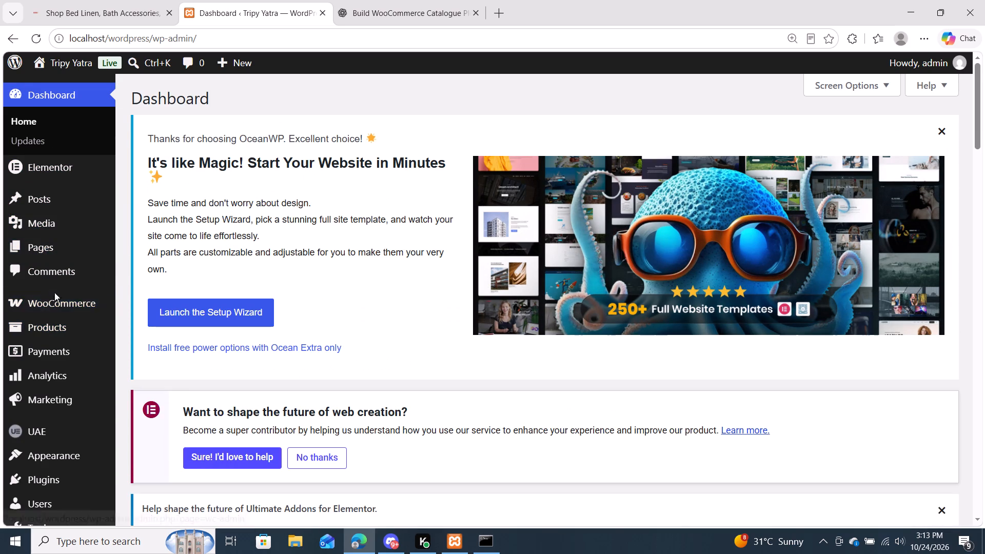
pyautogui.scroll(-1, 59, 321)
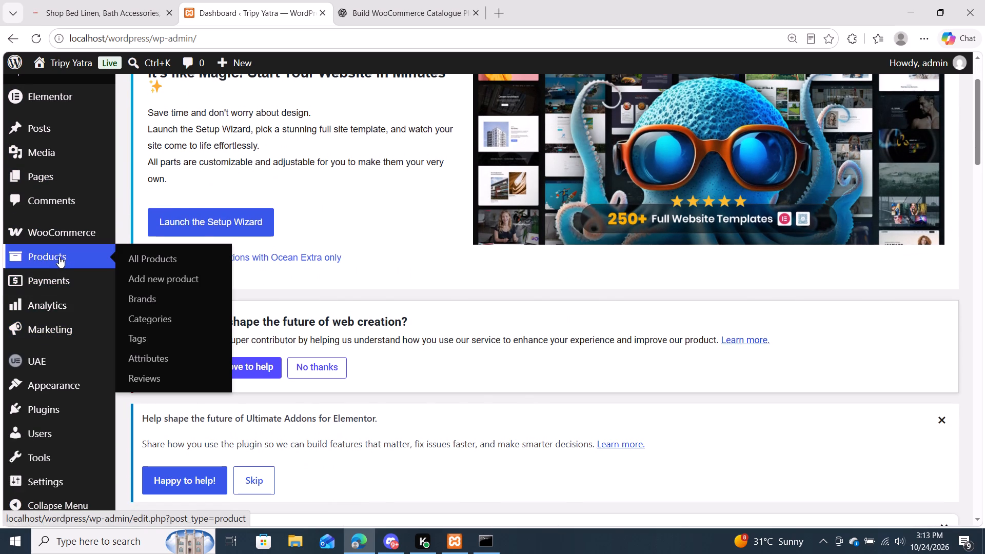
pyautogui.click(148, 258)
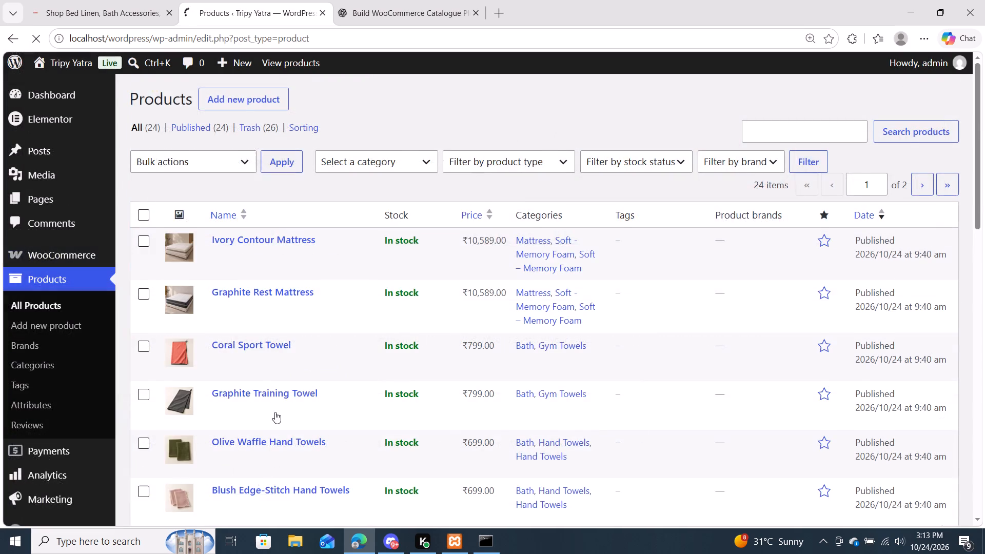
pyautogui.scroll(-12, 275, 412)
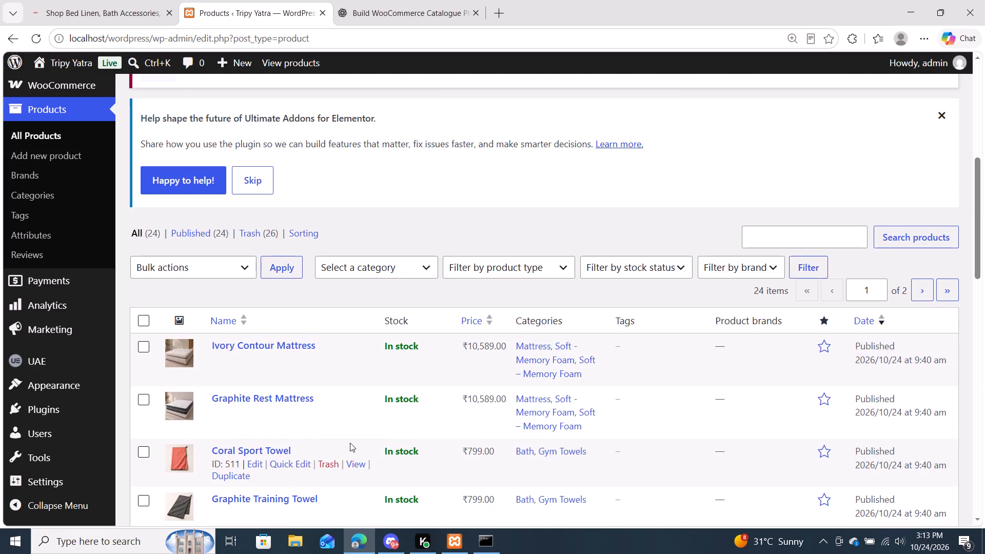
pyautogui.scroll(-13, 350, 443)
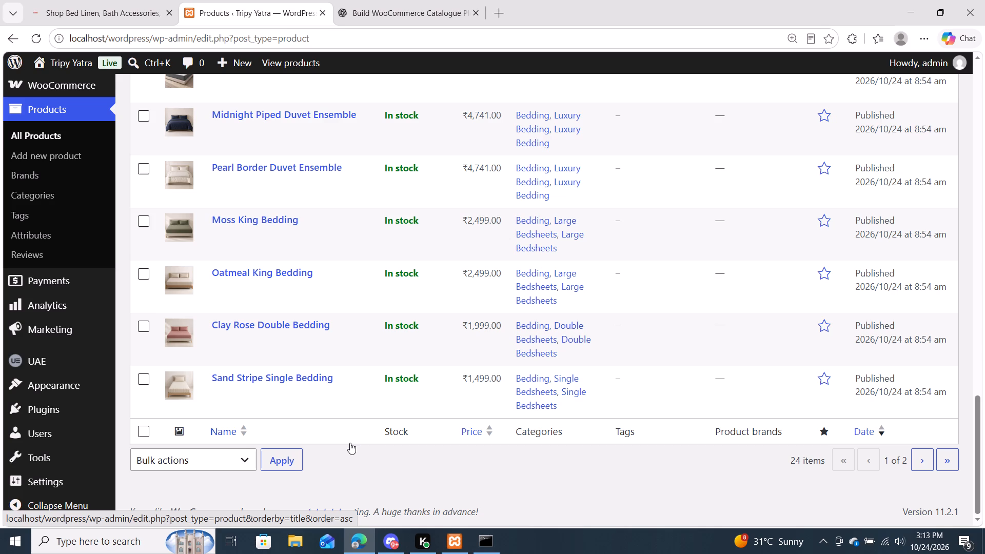
pyautogui.scroll(4, 350, 443)
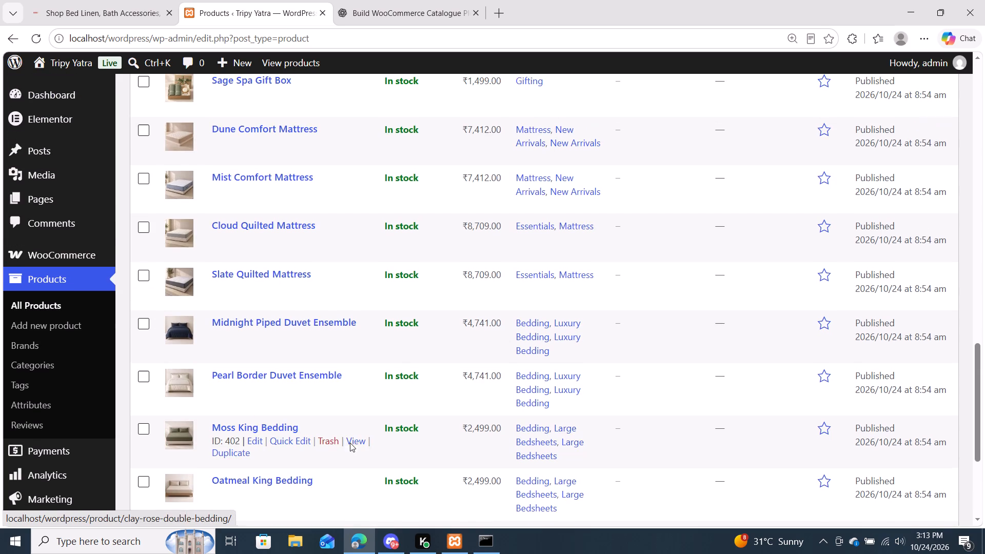
pyautogui.scroll(4, 350, 443)
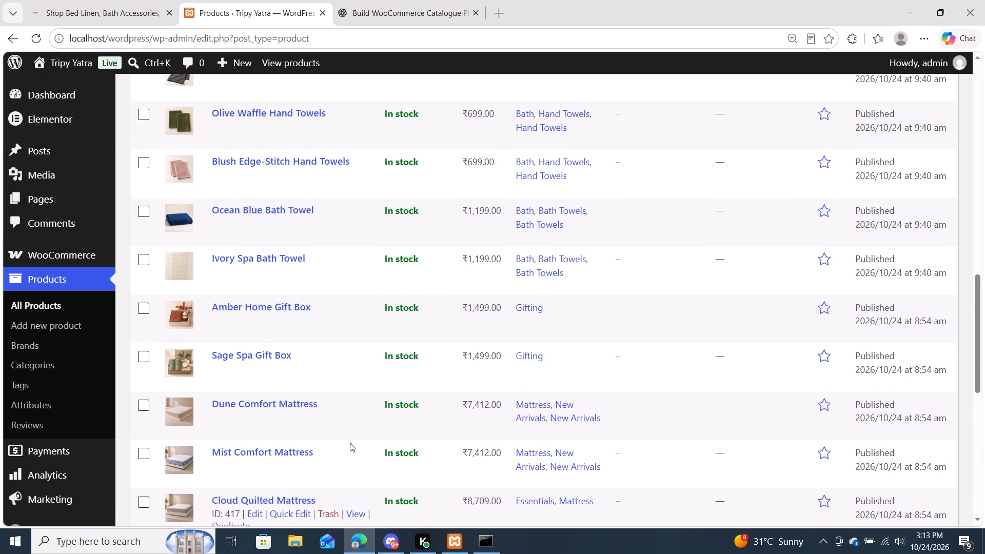
# Open the product categories from the All Products list and examine both pages of categories for duplicate top-level and child entries.
pyautogui.scroll(4, 350, 443)
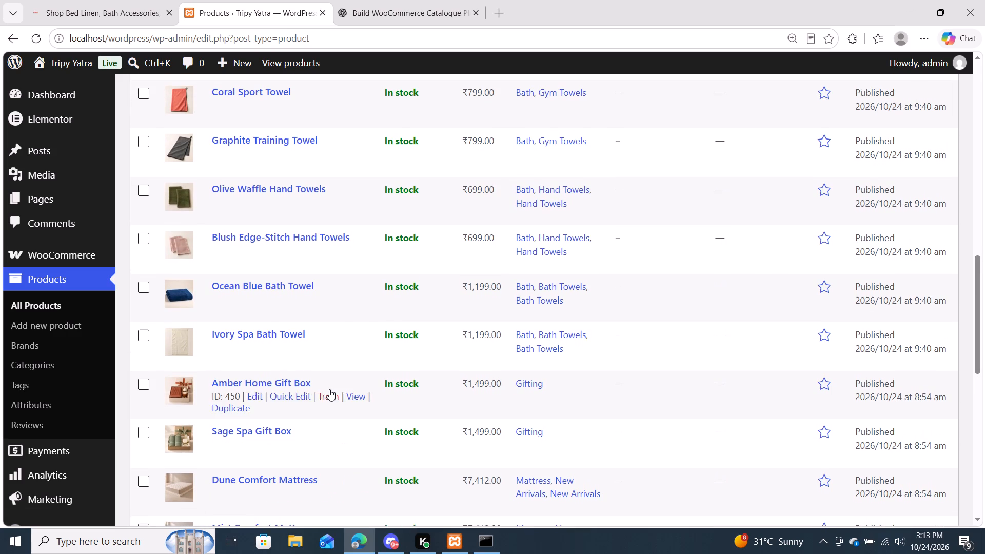
pyautogui.scroll(4, 329, 389)
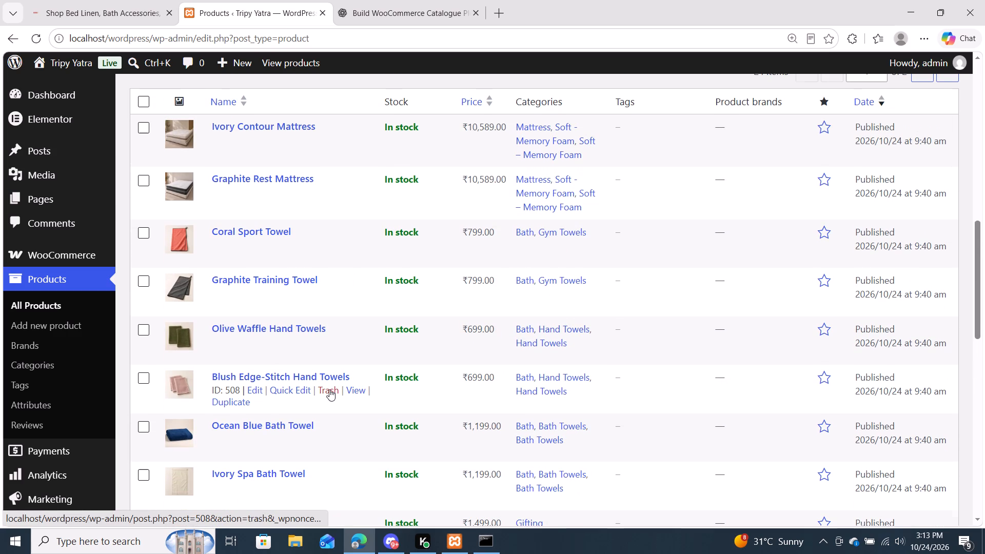
pyautogui.scroll(1, 329, 389)
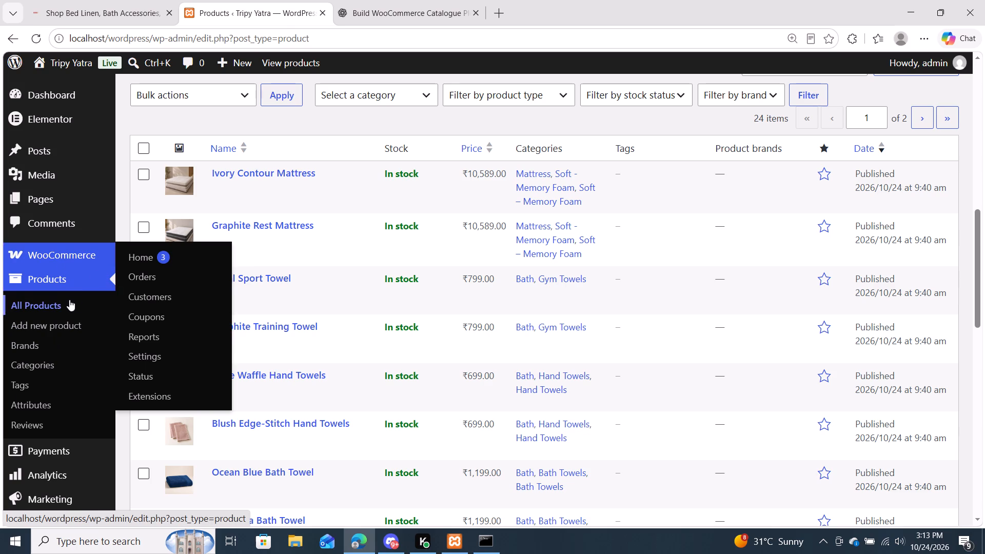
pyautogui.click(35, 369)
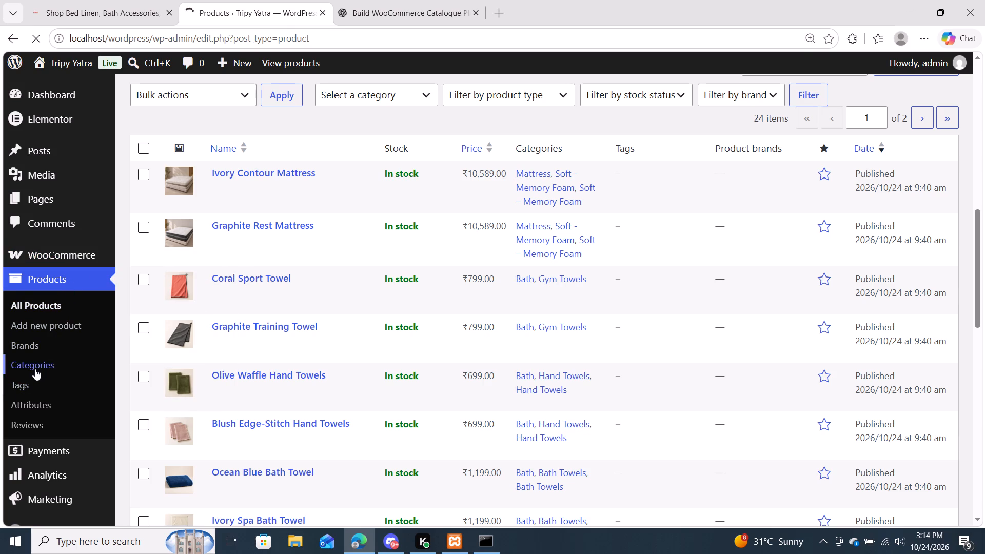
pyautogui.scroll(-6, 511, 410)
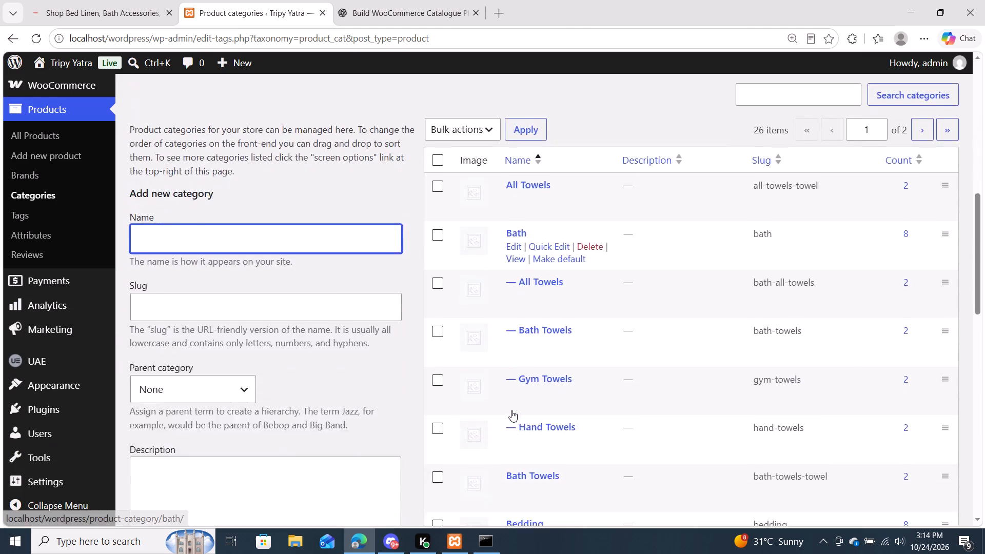
pyautogui.scroll(-10, 511, 410)
pyautogui.scroll(3, 511, 410)
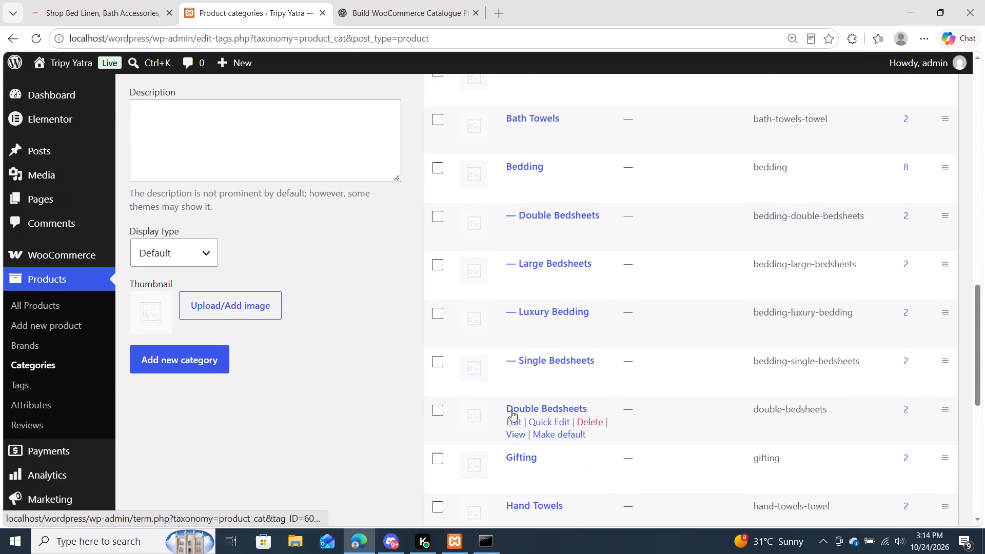
pyautogui.scroll(8, 511, 410)
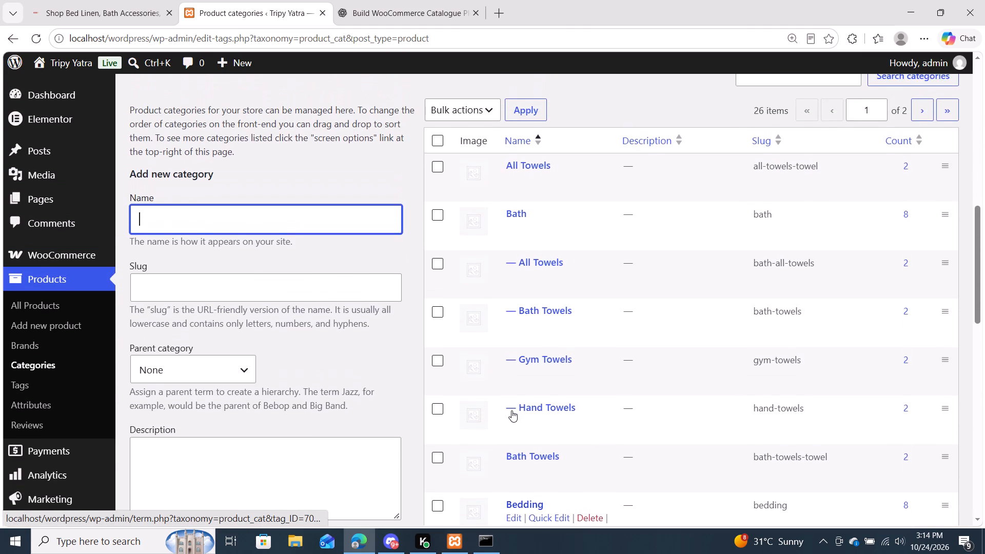
pyautogui.scroll(2, 511, 410)
pyautogui.scroll(-10, 511, 410)
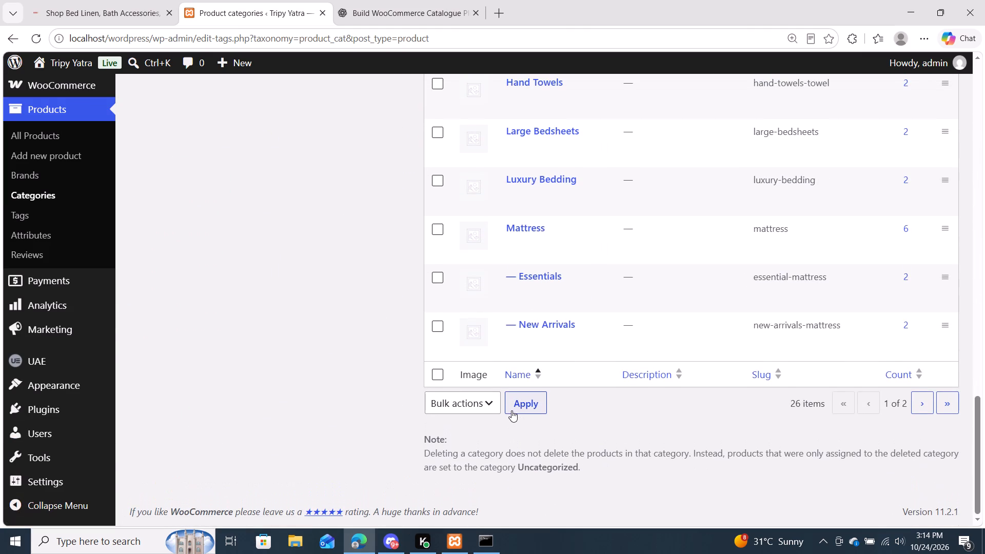
pyautogui.scroll(1, 511, 410)
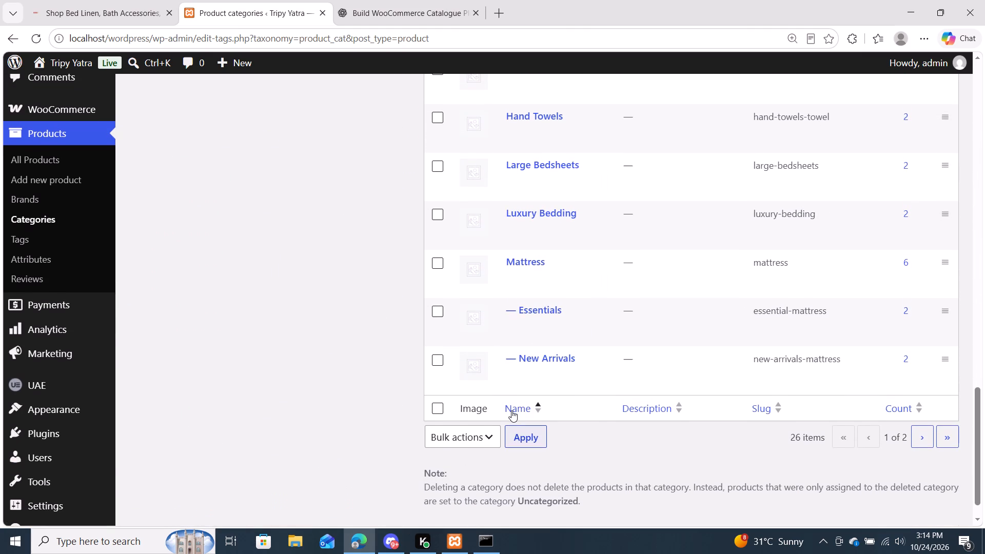
pyautogui.click(915, 439)
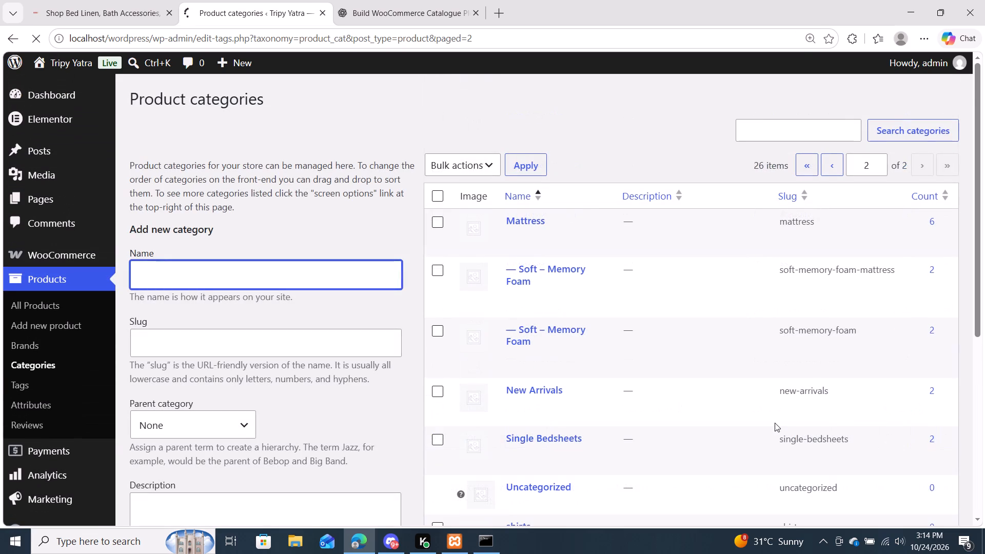
pyautogui.scroll(-7, 773, 423)
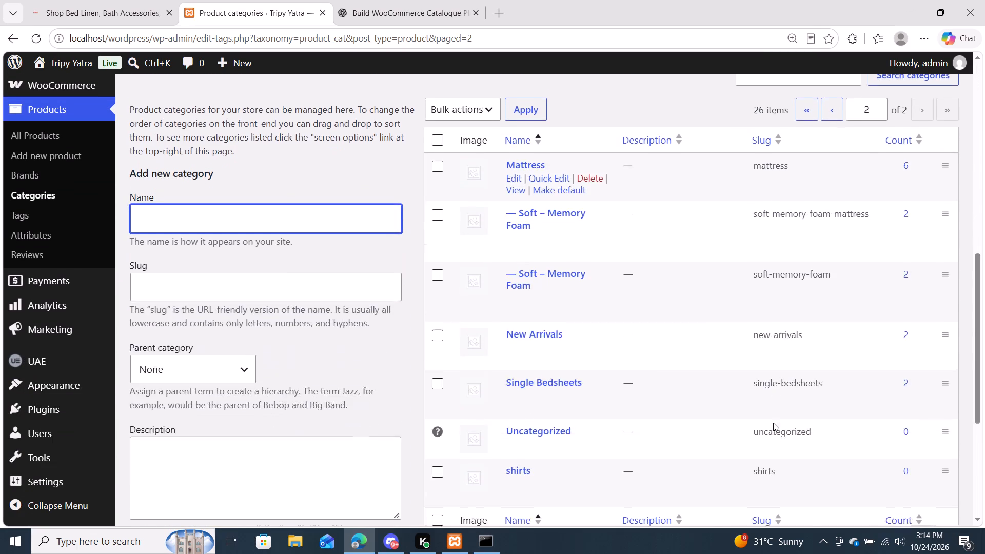
pyautogui.scroll(-5, 773, 423)
# Bulk-delete the top-level product categories All Towels, Bath Towels, Double Bedsheets, Hand Towels, Large Bedsheets and Luxury Bedding from the first page.
pyautogui.click(841, 296)
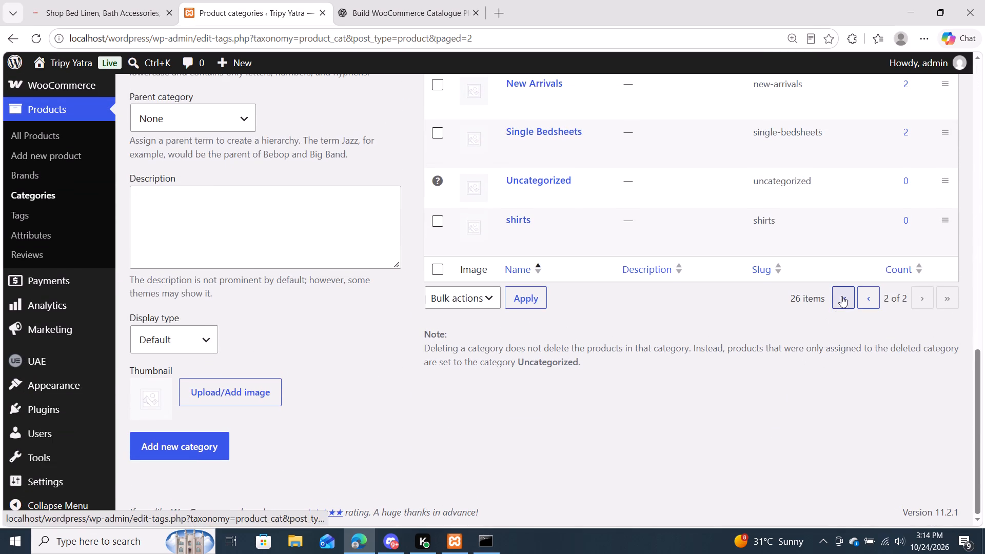
pyautogui.scroll(1, 726, 264)
pyautogui.scroll(-4, 503, 390)
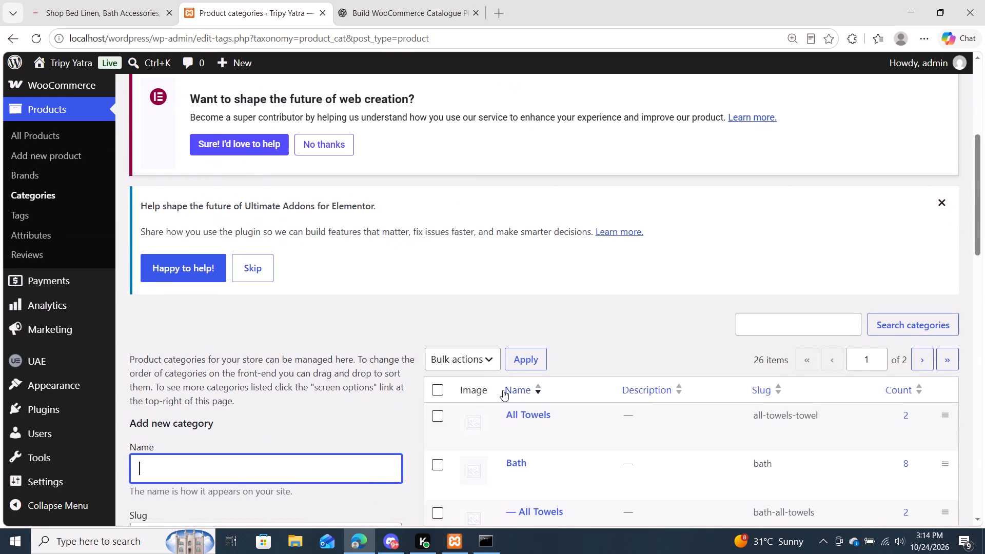
pyautogui.scroll(-2, 503, 390)
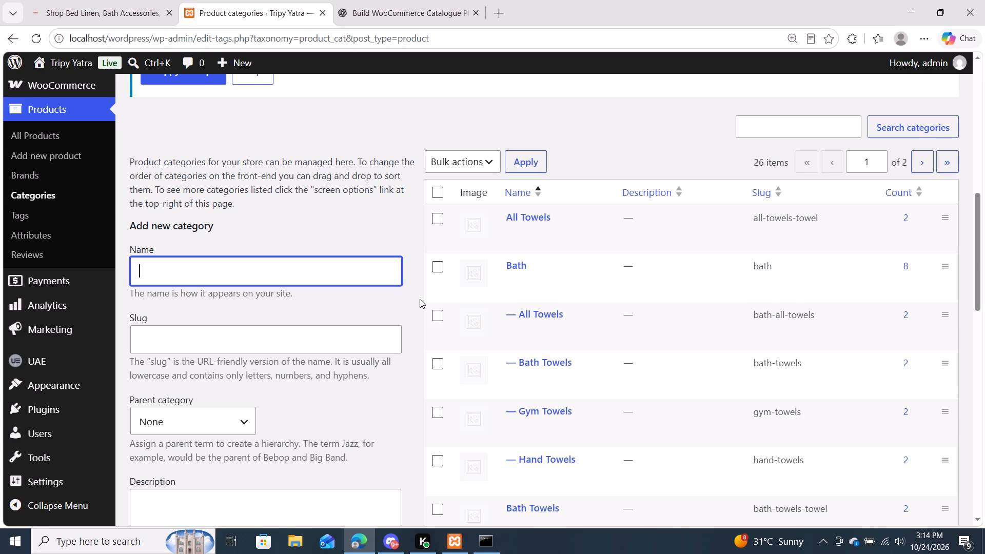
pyautogui.click(435, 215)
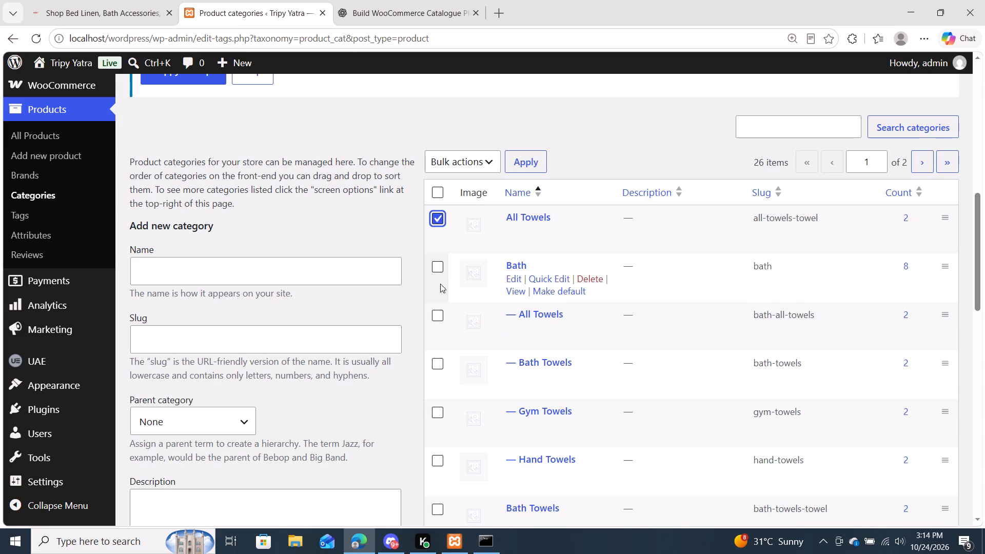
pyautogui.scroll(-1, 437, 366)
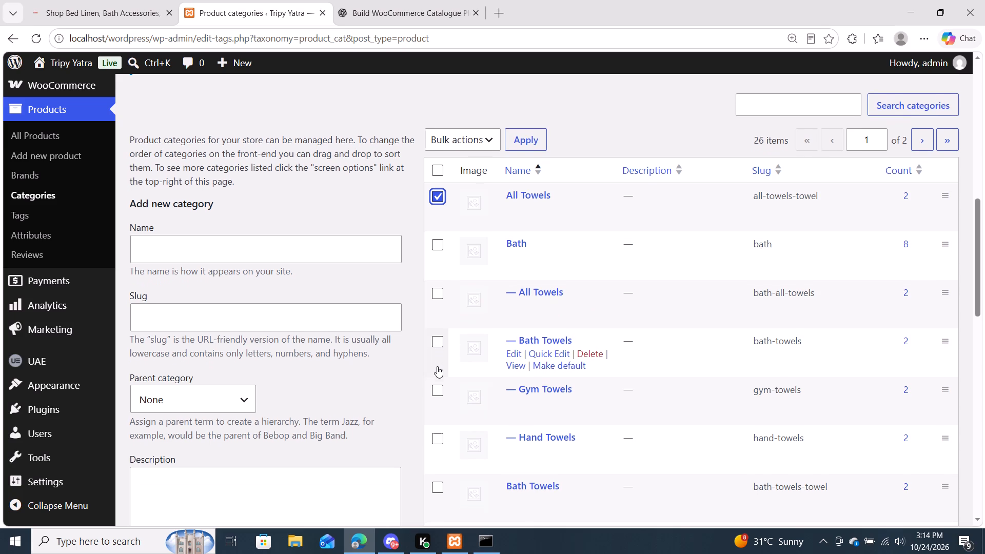
pyautogui.scroll(-2, 437, 366)
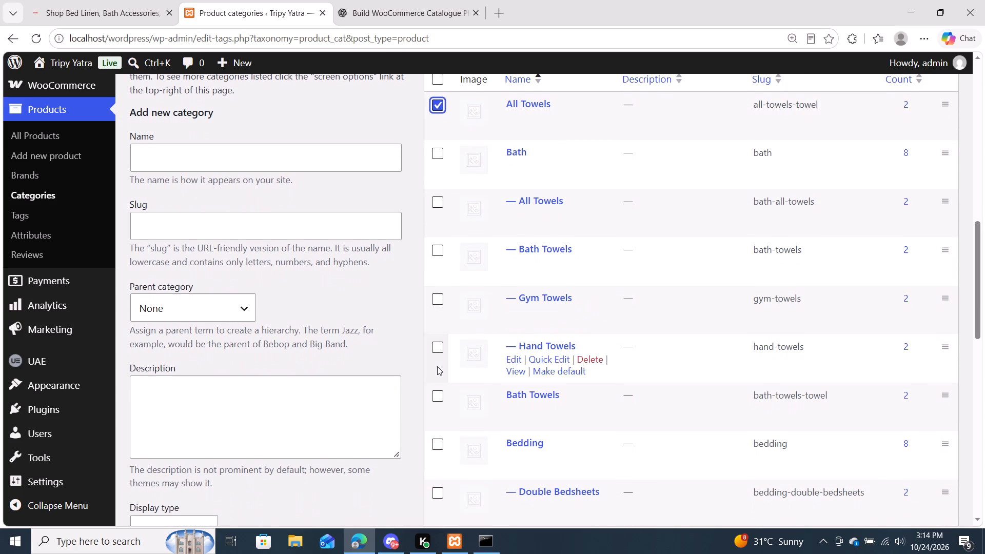
pyautogui.click(437, 388)
pyautogui.scroll(-2, 437, 388)
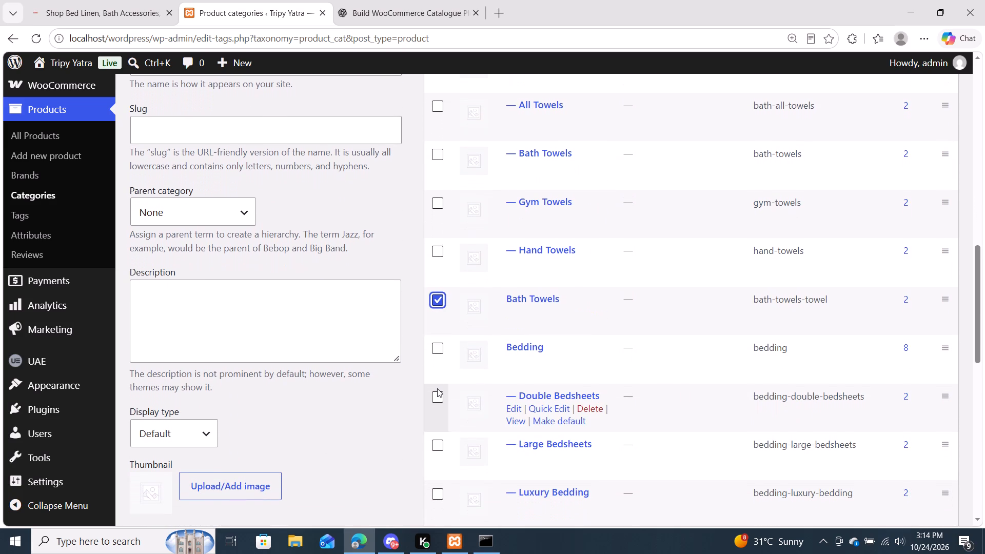
pyautogui.scroll(-2, 437, 388)
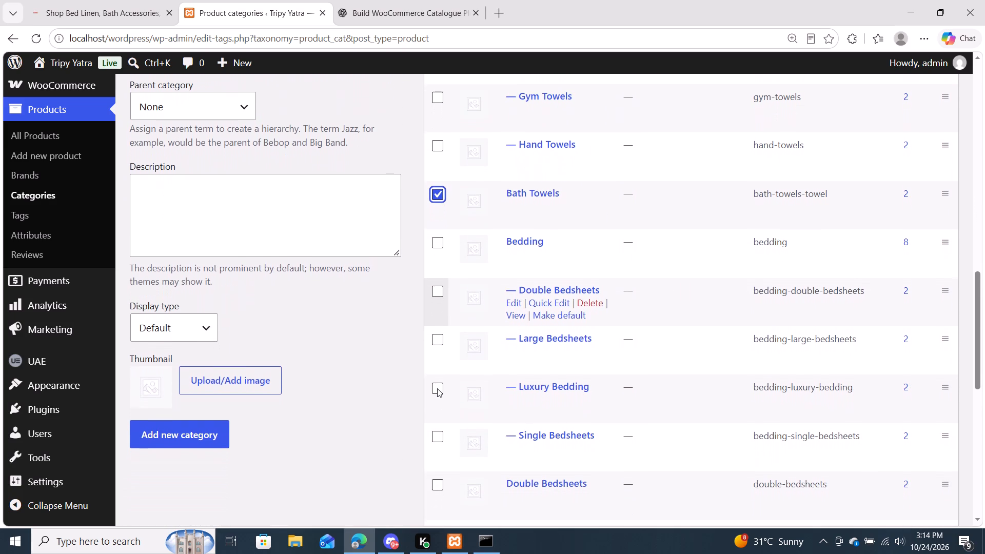
pyautogui.scroll(-3, 437, 388)
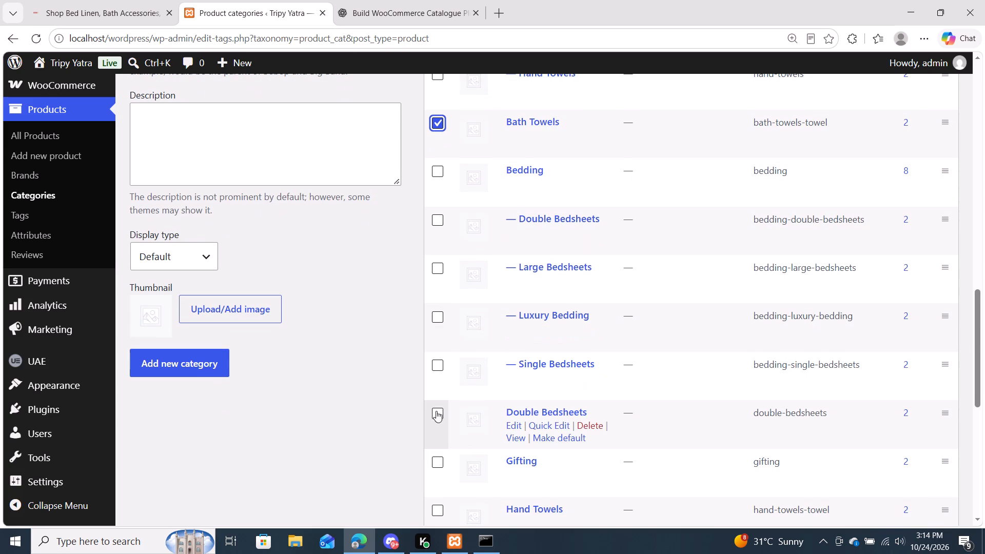
pyautogui.click(434, 417)
pyautogui.scroll(-1, 435, 445)
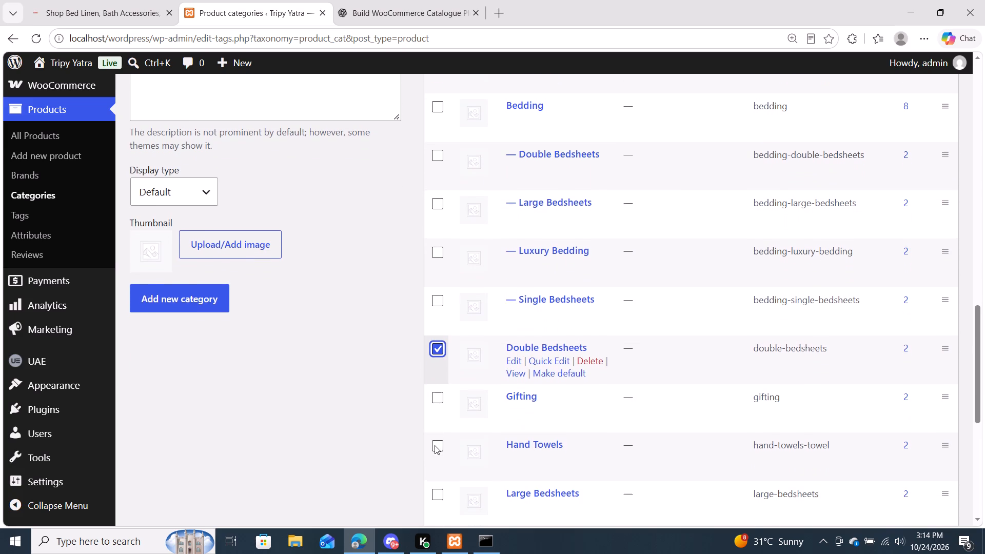
pyautogui.scroll(-2, 435, 445)
pyautogui.click(435, 445)
pyautogui.scroll(4, 533, 256)
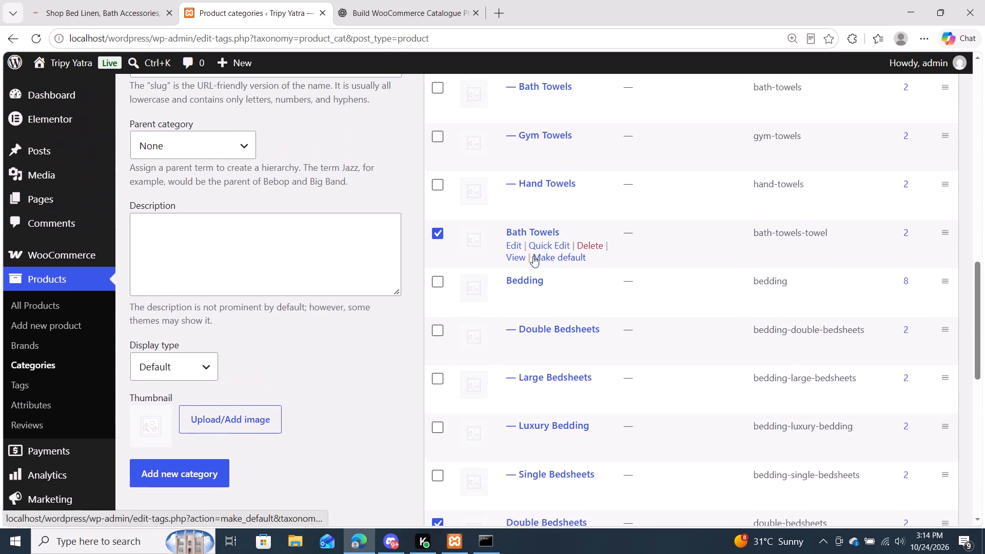
pyautogui.scroll(-3, 533, 256)
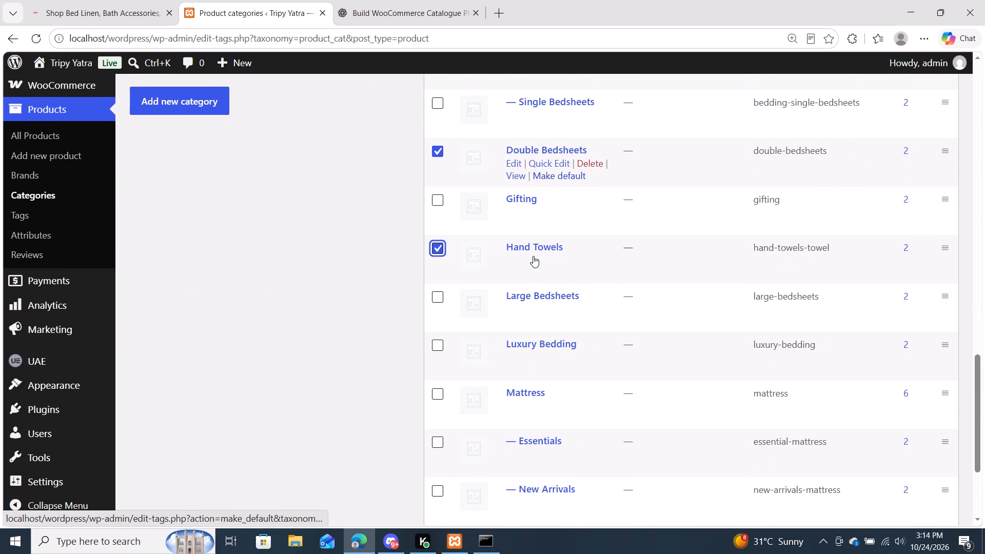
pyautogui.scroll(-1, 533, 256)
pyautogui.click(436, 302)
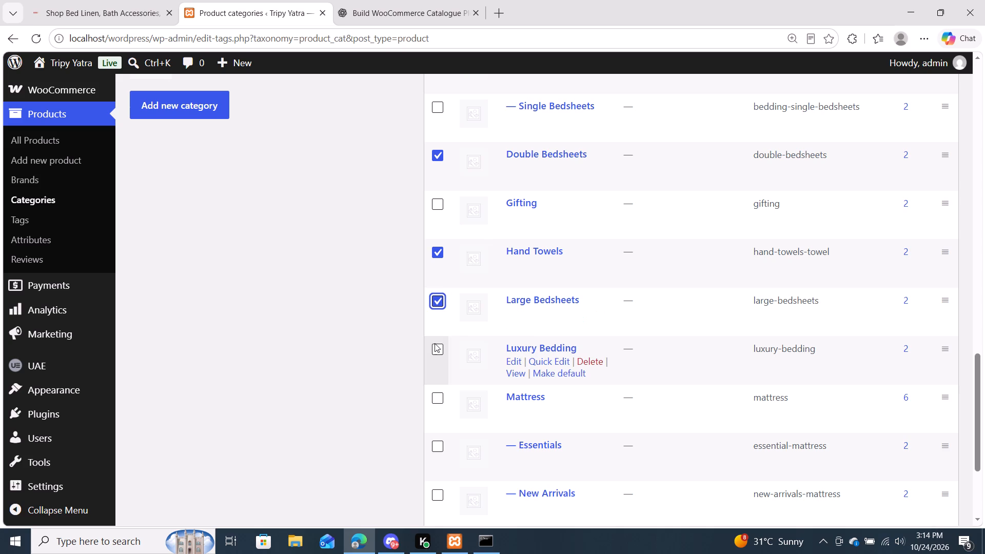
pyautogui.click(435, 343)
pyautogui.scroll(4, 501, 255)
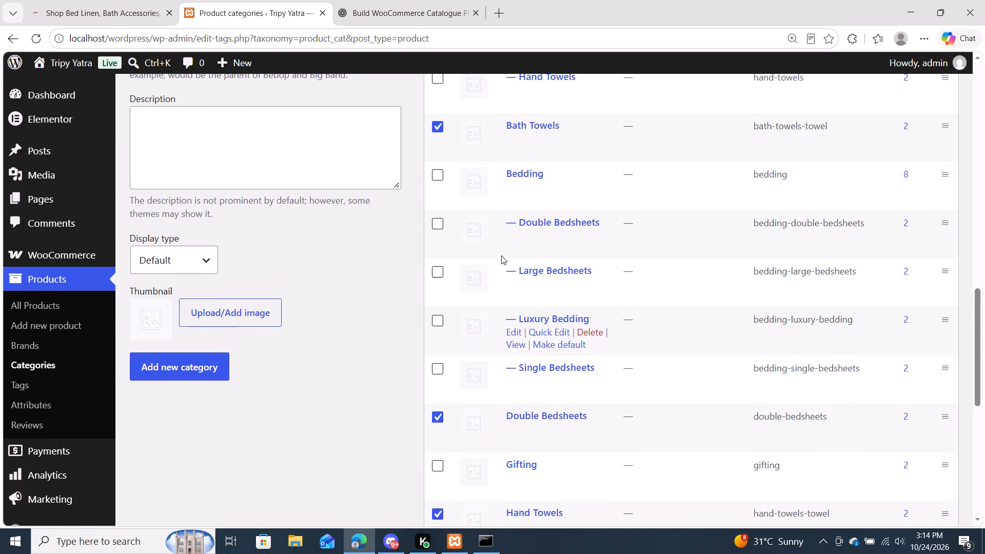
pyautogui.scroll(-2, 501, 255)
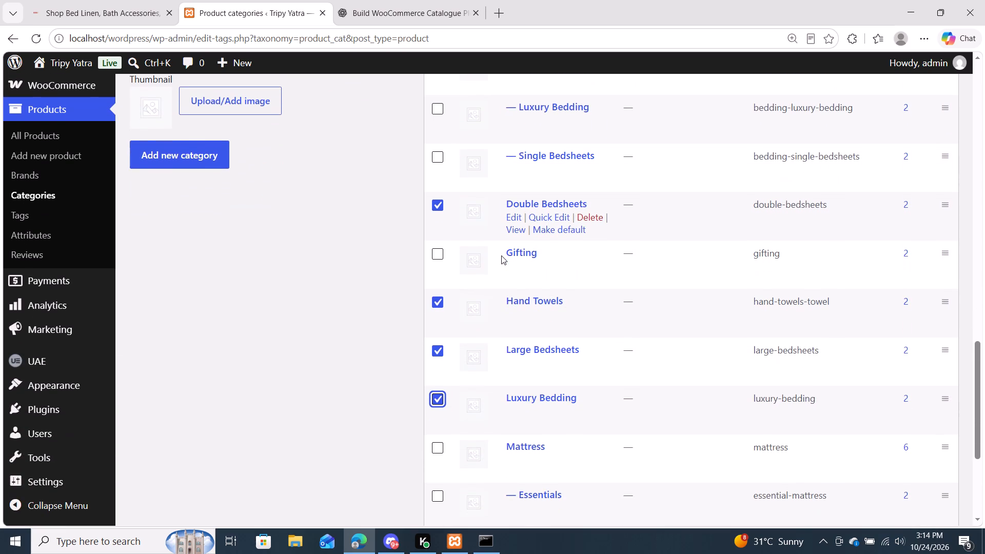
pyautogui.scroll(-2, 501, 255)
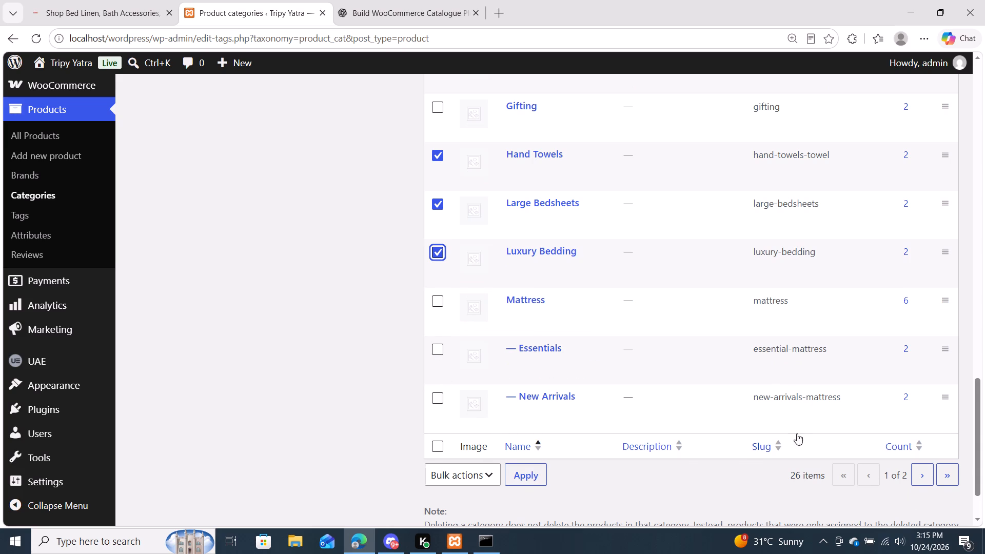
pyautogui.scroll(-1, 732, 453)
pyautogui.click(472, 441)
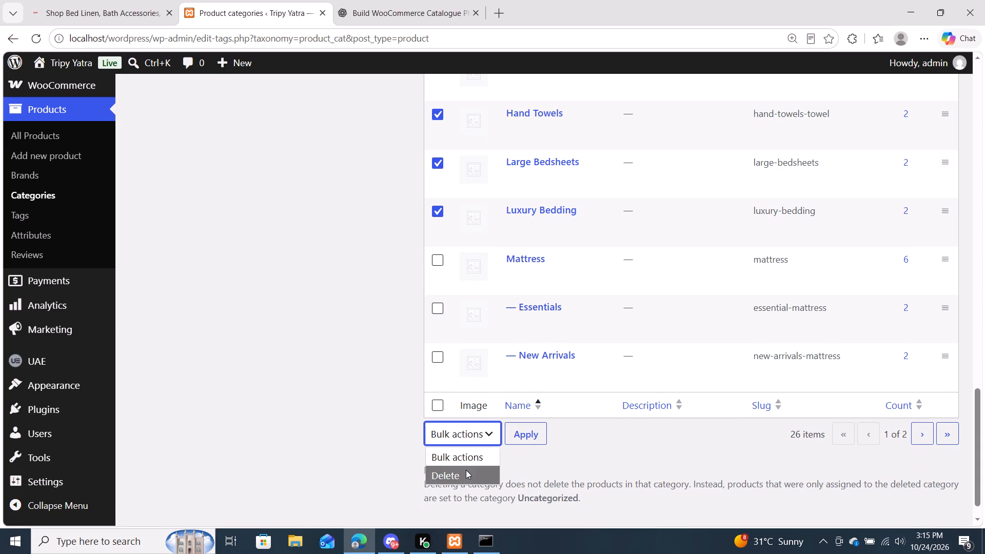
pyautogui.click(466, 470)
pyautogui.click(522, 426)
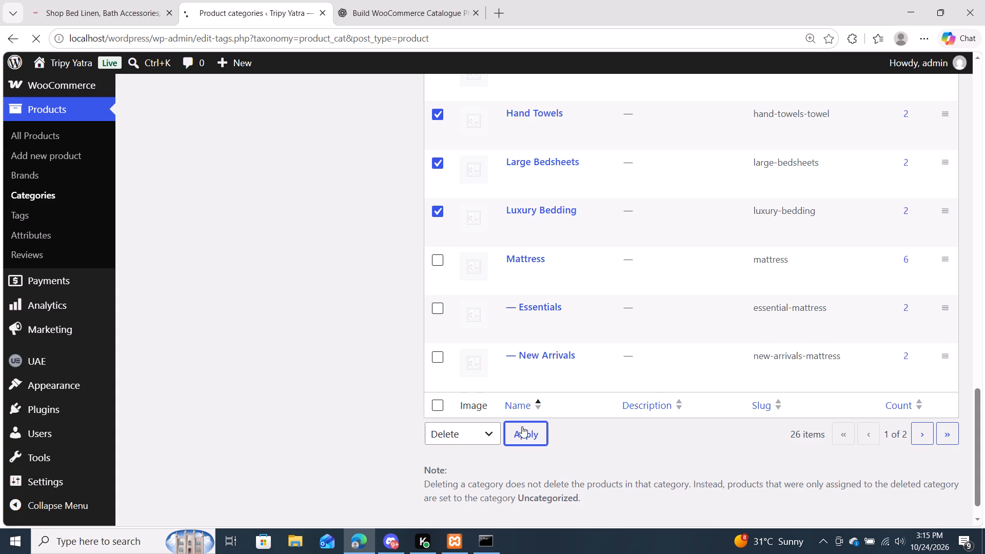
# Examine the remaining product categories, from Bath and Bedding through Mattress to shirts, for further duplicate or unneeded entries.
pyautogui.scroll(5, 522, 426)
pyautogui.scroll(-2, 565, 418)
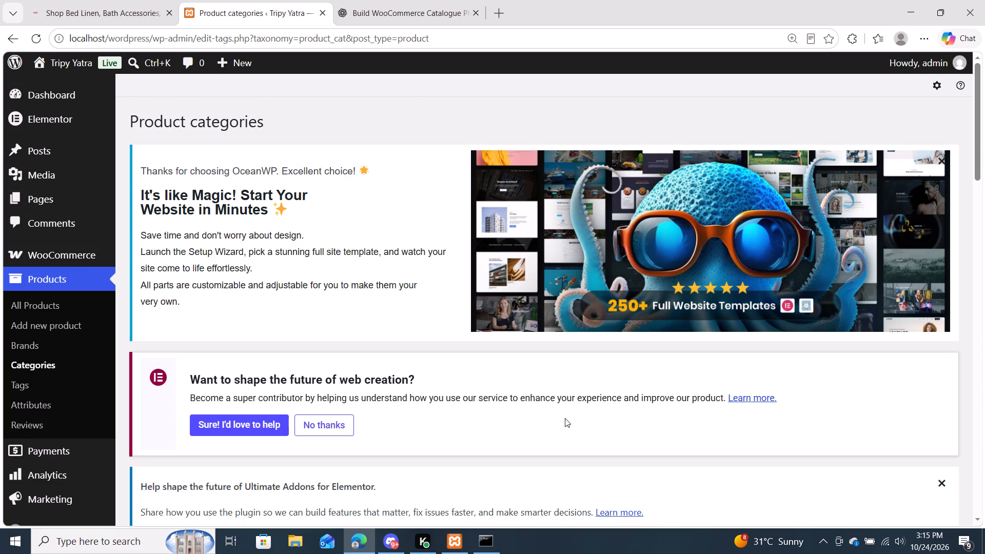
pyautogui.scroll(-7, 537, 413)
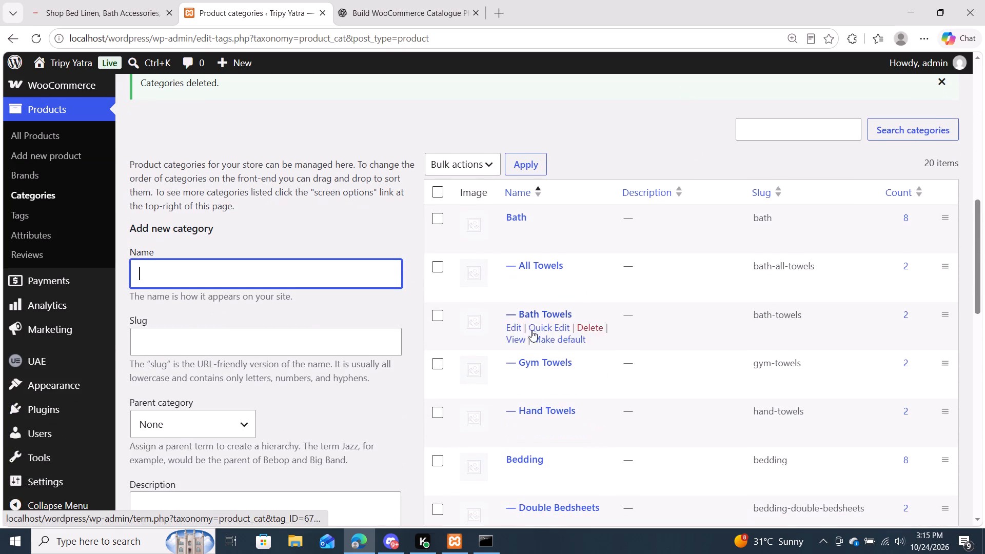
pyautogui.scroll(-1, 504, 364)
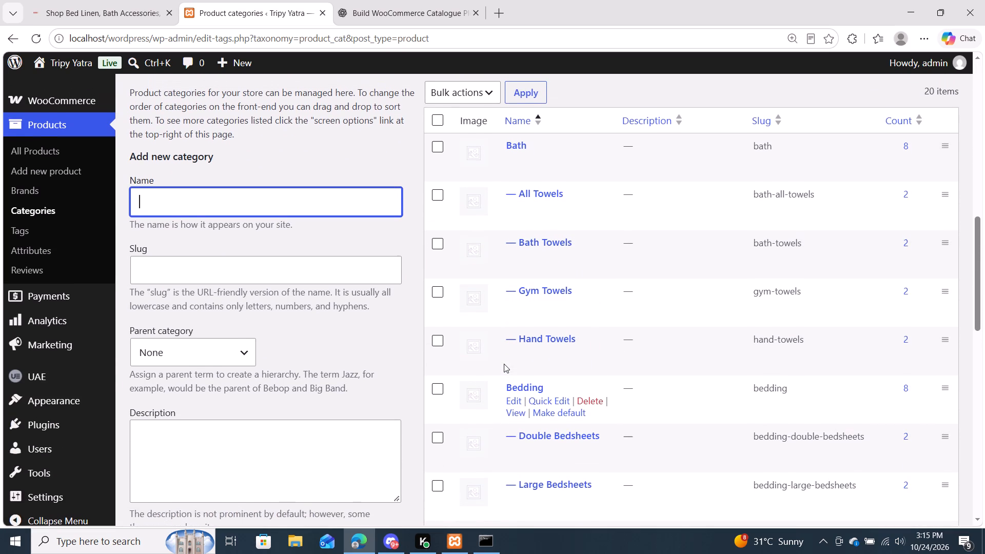
pyautogui.scroll(-3, 504, 364)
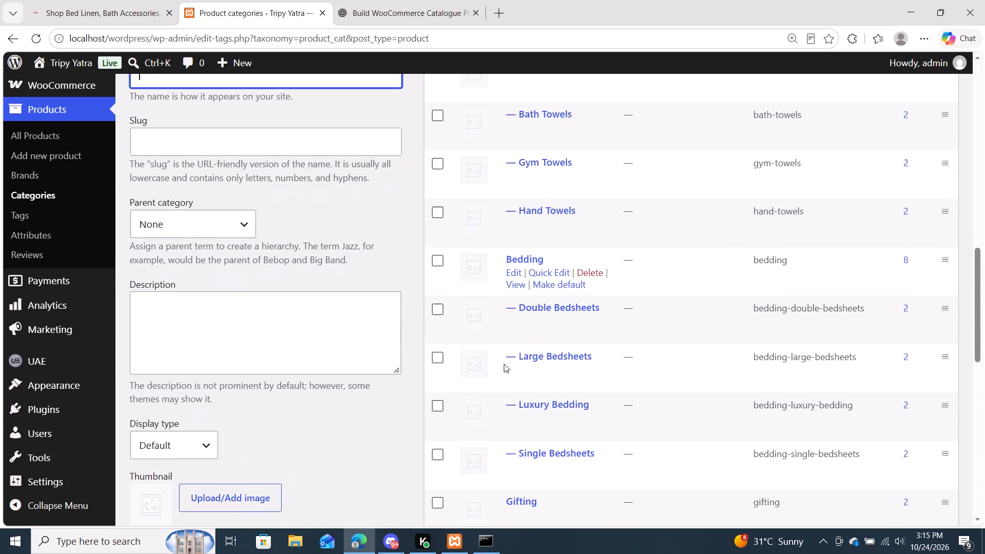
pyautogui.scroll(-3, 504, 364)
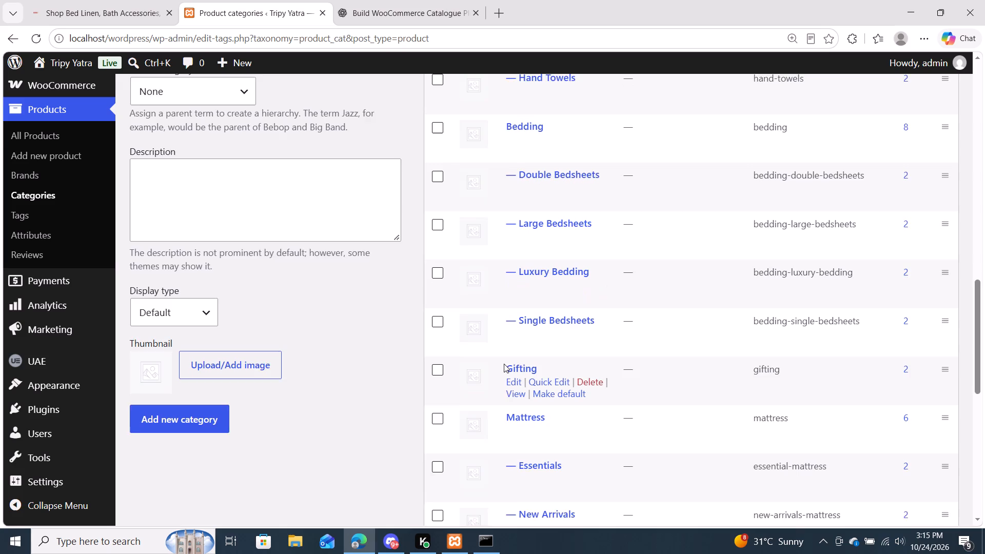
pyautogui.scroll(-3, 504, 364)
pyautogui.scroll(-1, 628, 356)
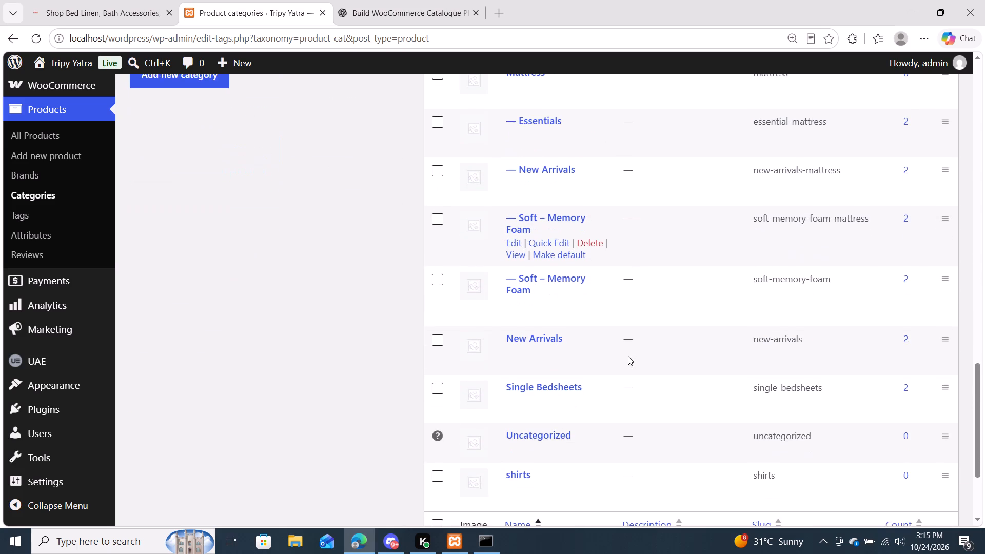
# Bulk-delete the categories Single Bedsheets, shirts, Mattress's child New Arrivals, and the Soft – Memory Foam child with slug soft-memory-foam.
pyautogui.scroll(-1, 628, 356)
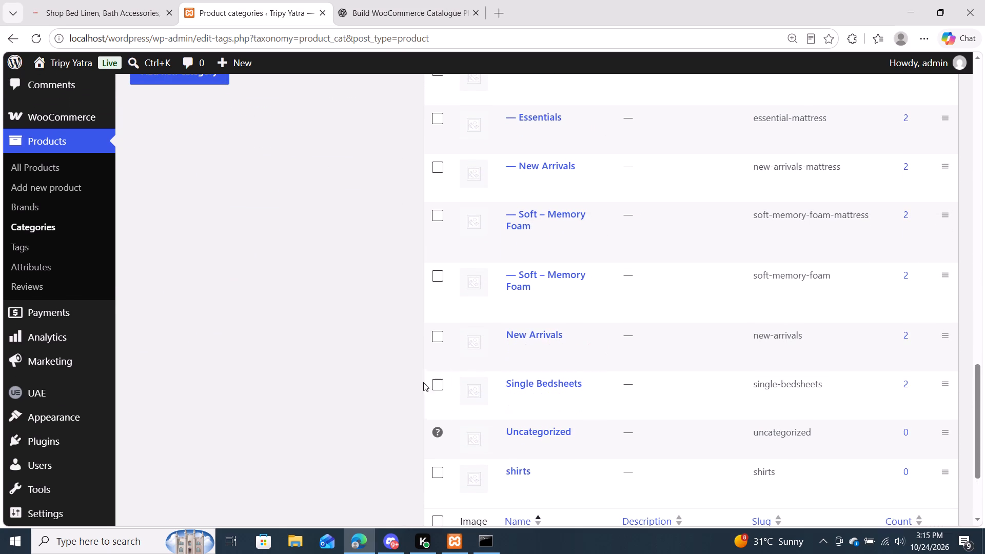
pyautogui.click(438, 384)
pyautogui.click(446, 472)
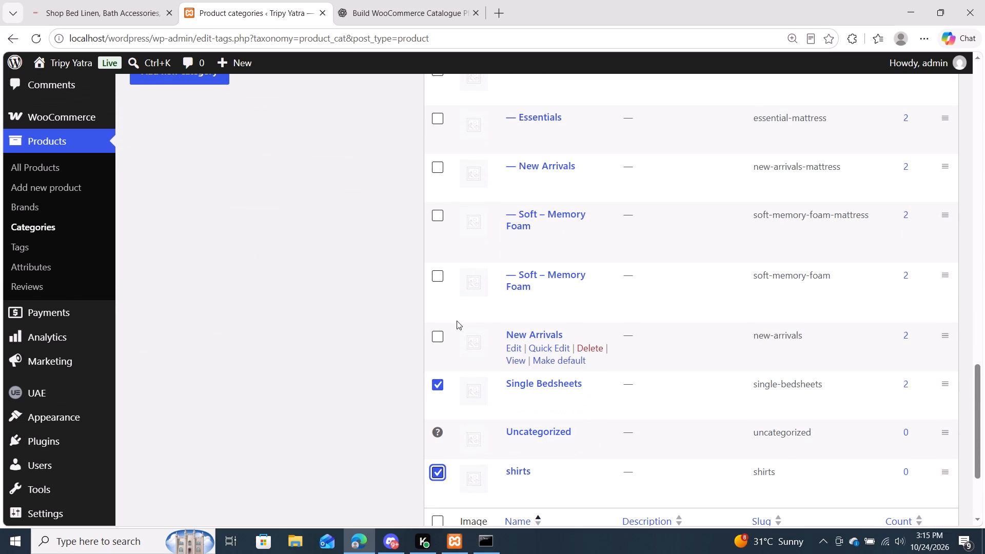
pyautogui.click(443, 276)
pyautogui.scroll(1, 443, 276)
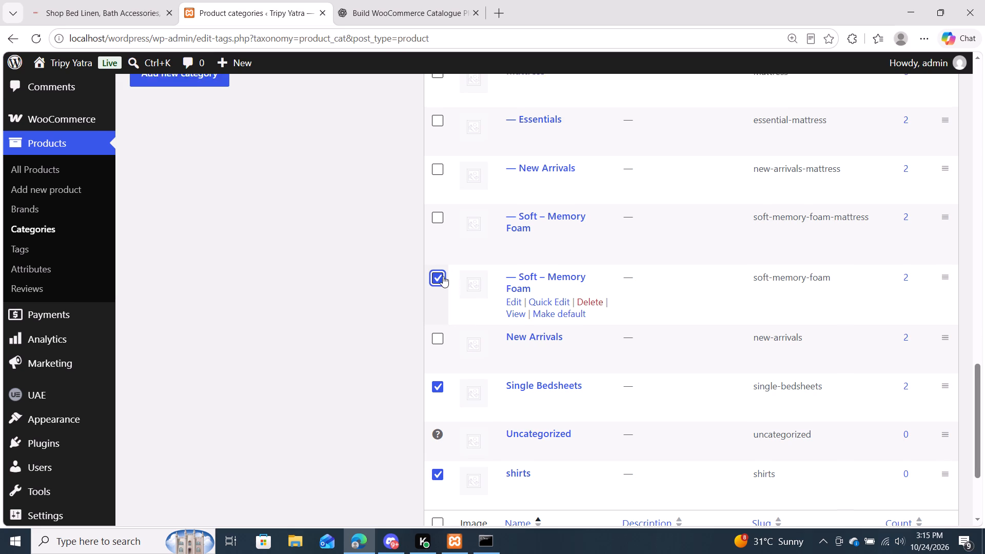
pyautogui.scroll(1, 443, 276)
pyautogui.click(433, 183)
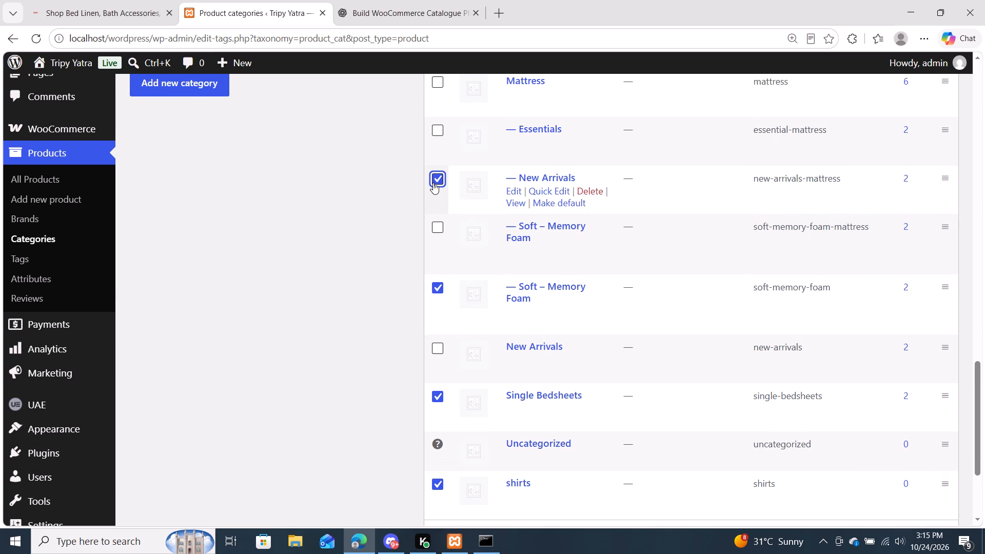
pyautogui.scroll(-2, 451, 430)
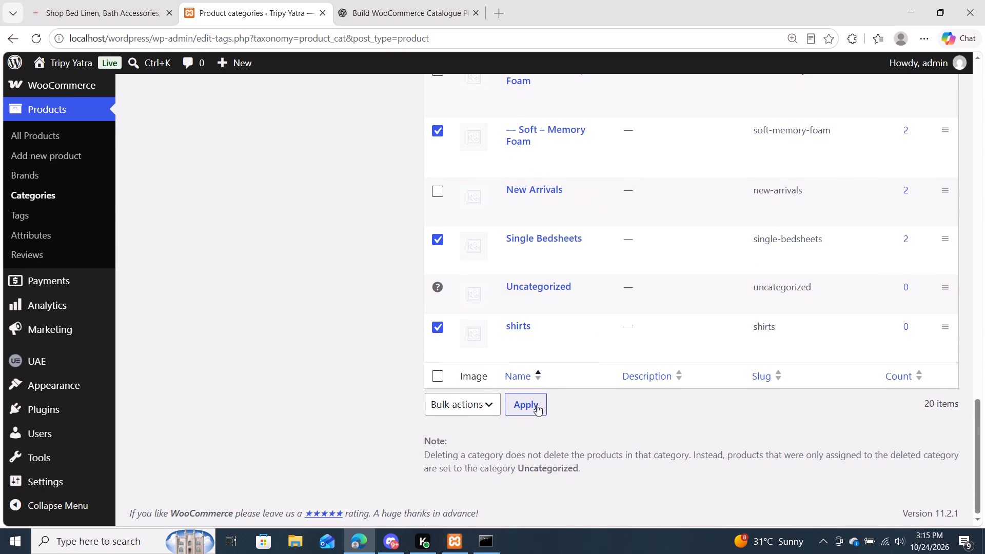
pyautogui.click(537, 405)
pyautogui.scroll(-6, 572, 346)
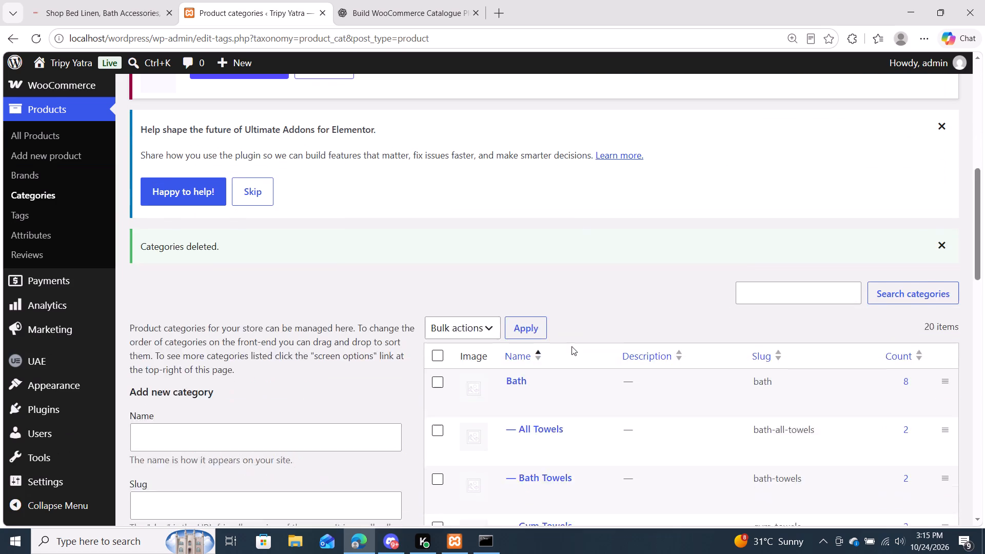
pyautogui.scroll(-11, 572, 346)
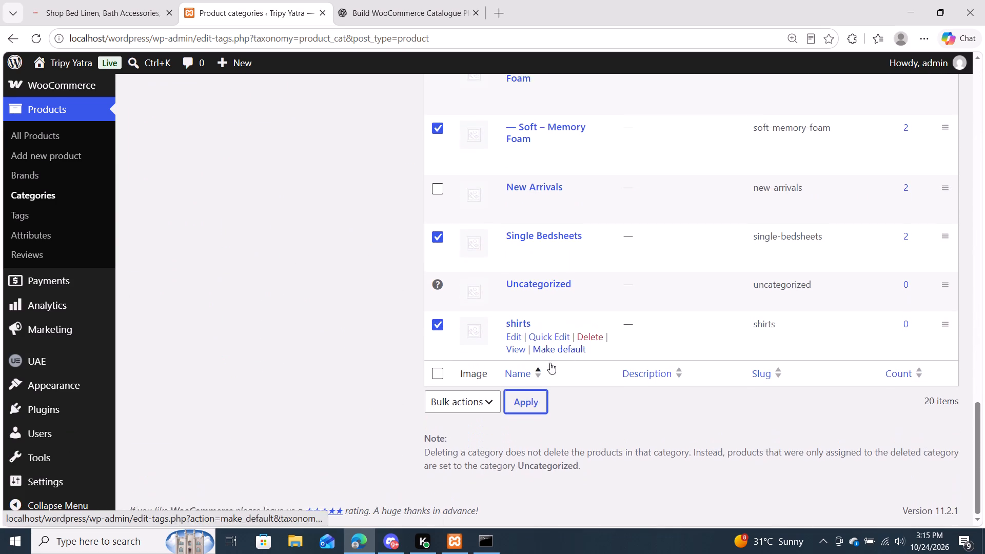
pyautogui.click(481, 397)
pyautogui.click(451, 448)
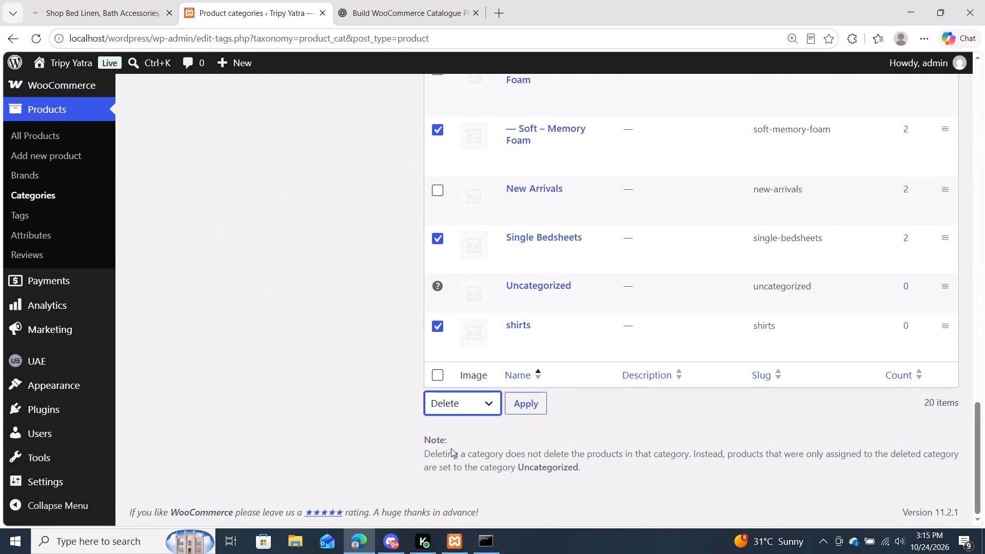
pyautogui.click(521, 392)
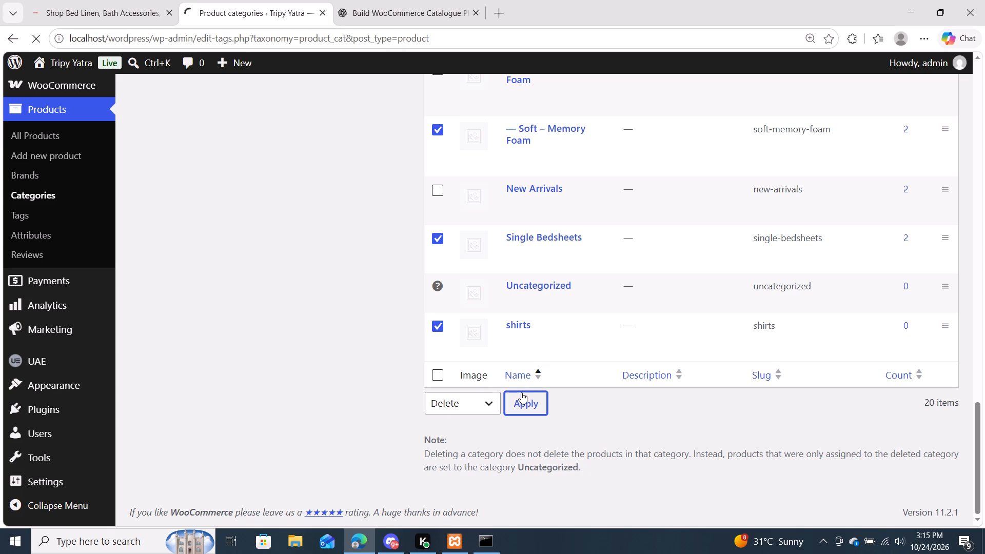
# Examine the remaining product categories from Bath to Uncategorized for any leftover duplicates.
pyautogui.scroll(-1, 521, 392)
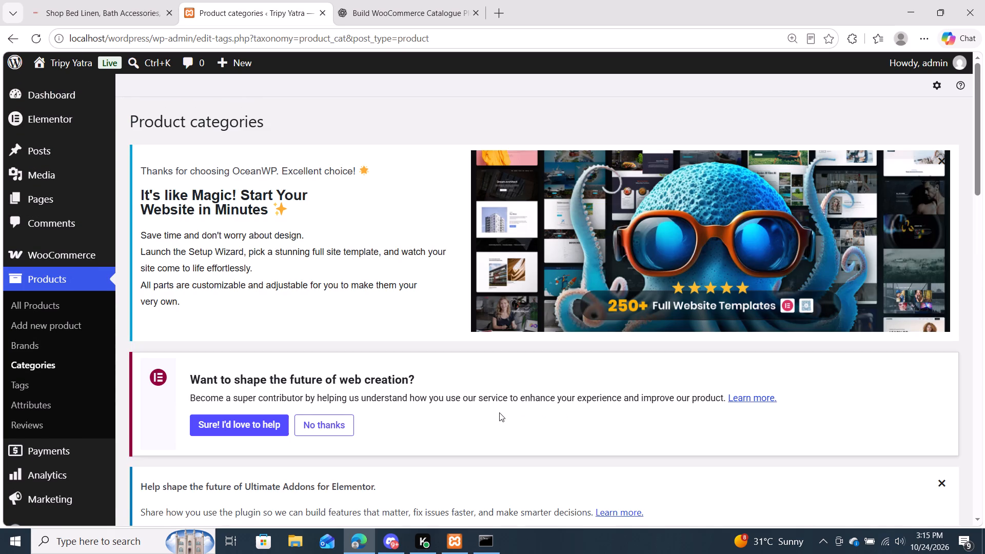
pyautogui.scroll(-6, 499, 412)
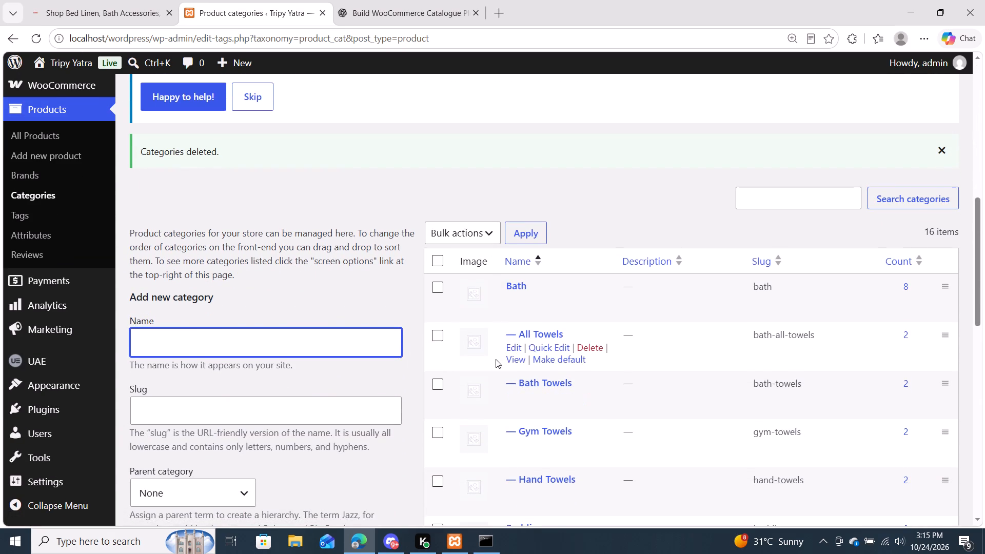
pyautogui.scroll(-4, 485, 403)
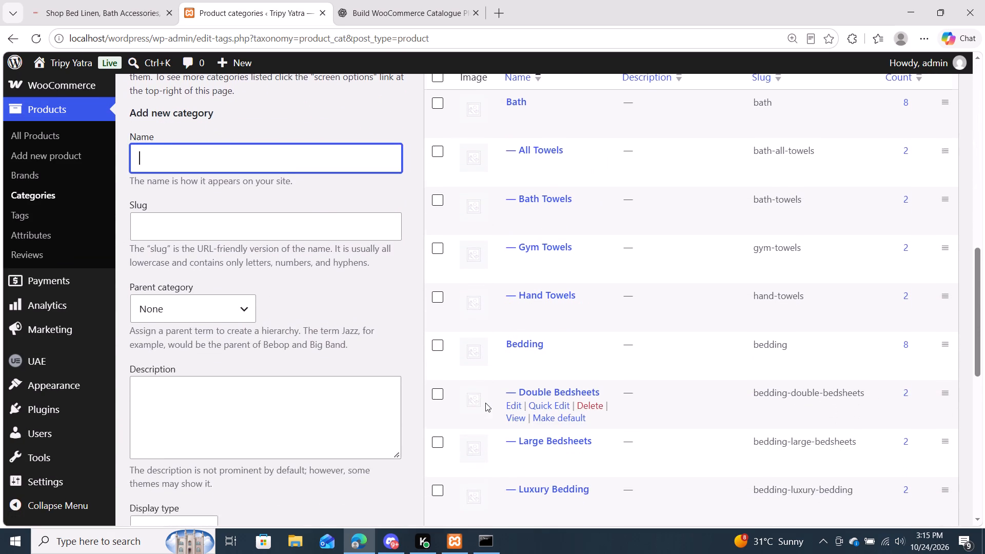
pyautogui.scroll(-4, 485, 403)
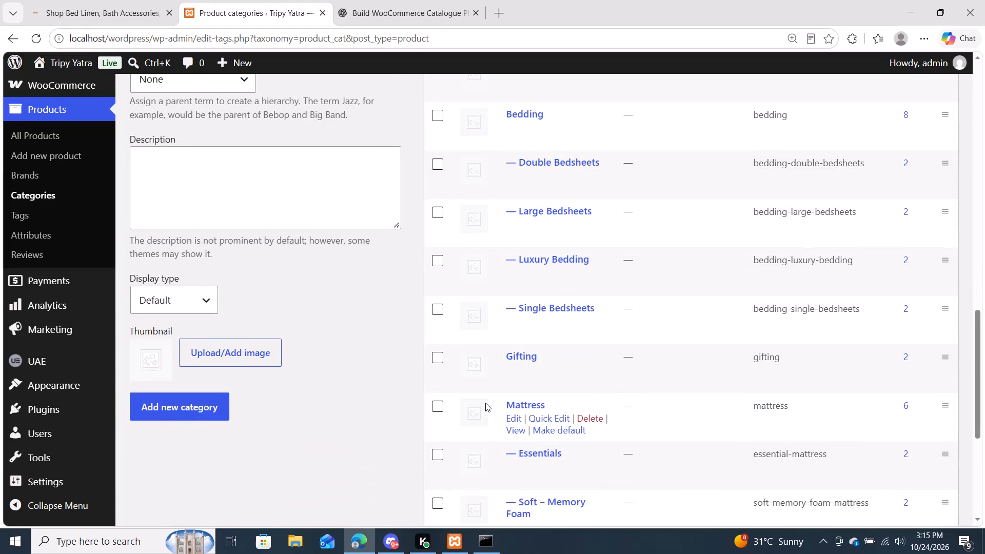
pyautogui.scroll(-2, 485, 403)
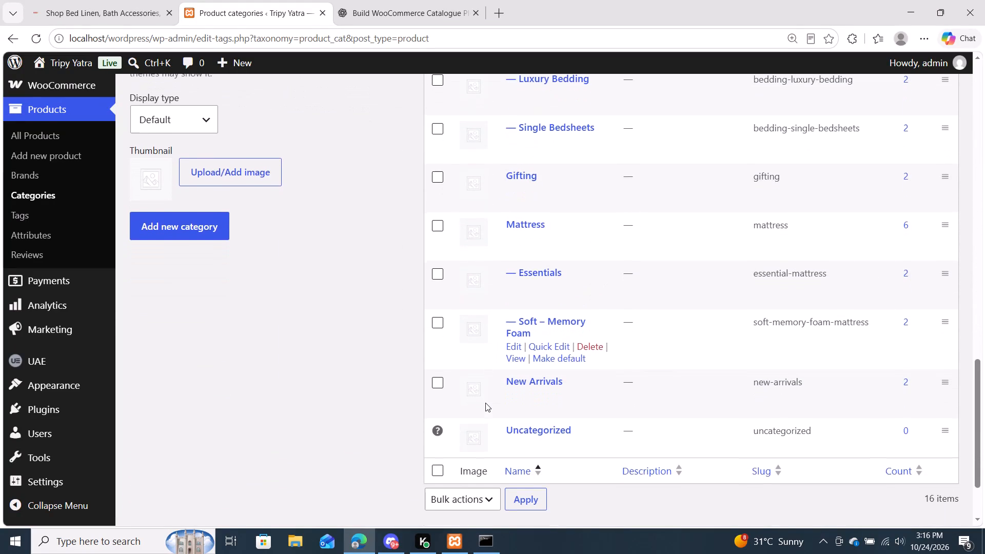
pyautogui.scroll(-2, 485, 403)
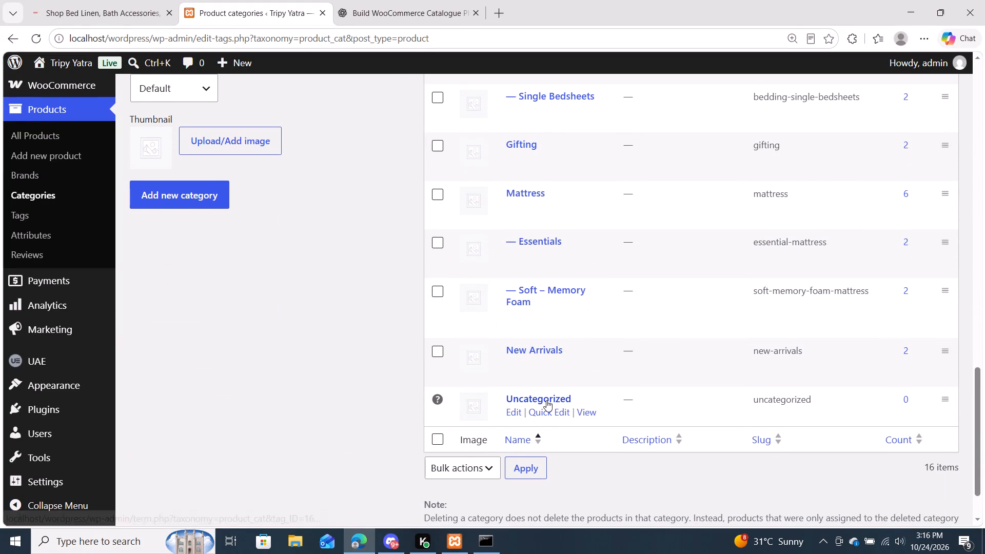
pyautogui.scroll(-1, 819, 466)
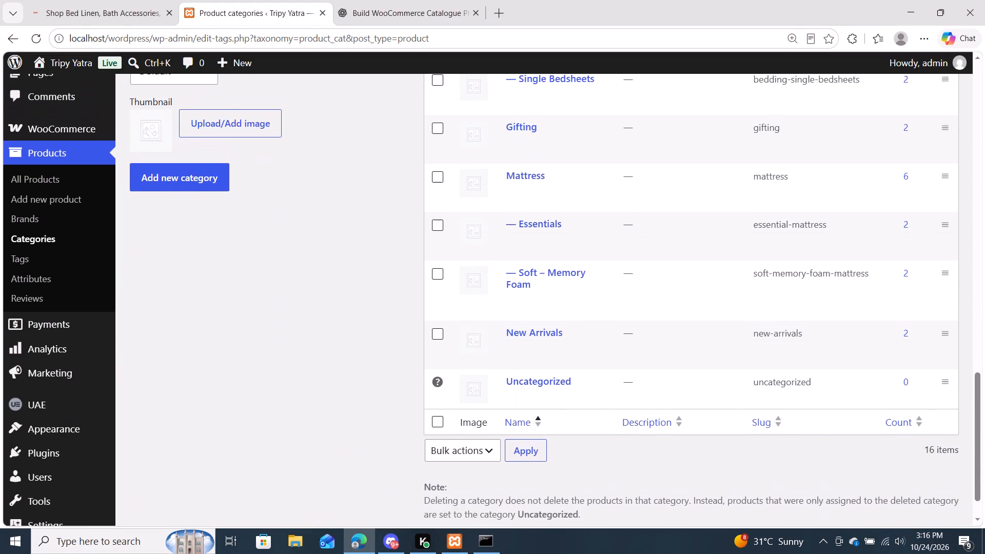
pyautogui.scroll(-1, 819, 466)
pyautogui.scroll(9, 819, 466)
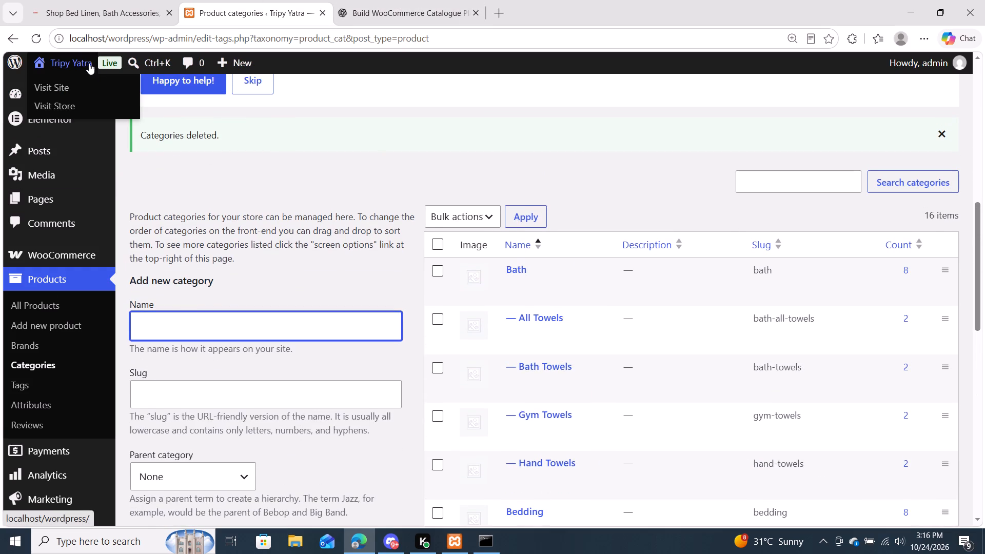
# Visit the Tripy Yatra storefront, reload the home page, and examine the products on the Bath and Mattress pages.
pyautogui.click(69, 80)
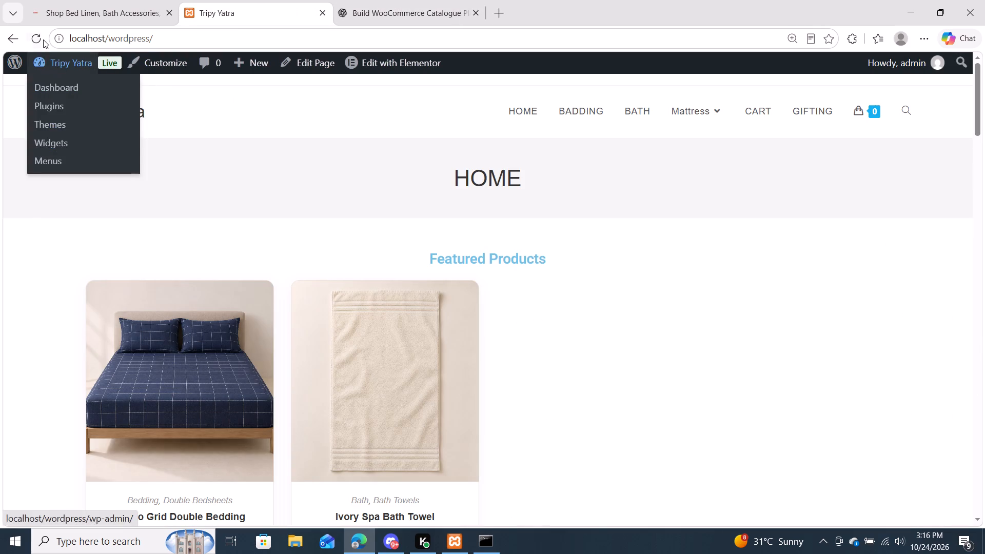
pyautogui.click(40, 36)
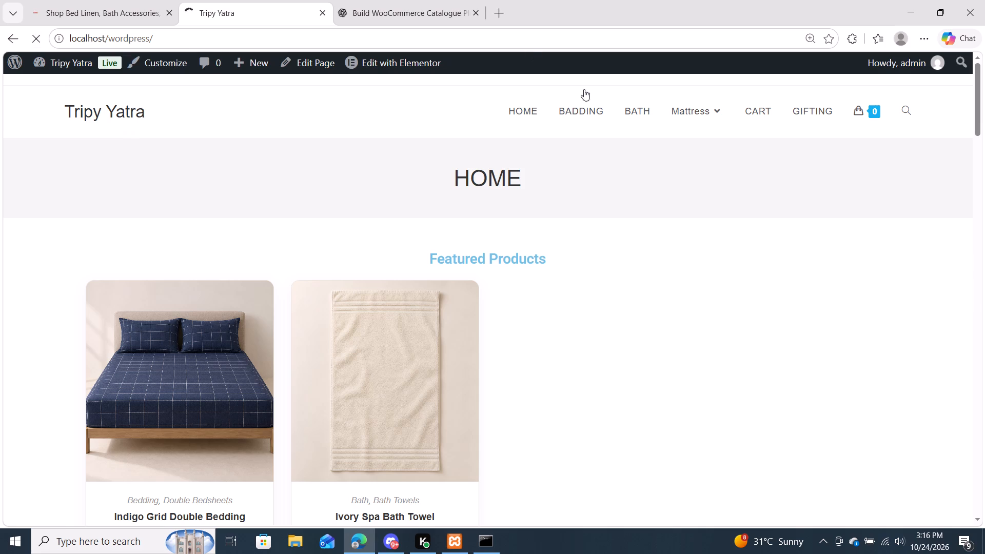
pyautogui.click(642, 112)
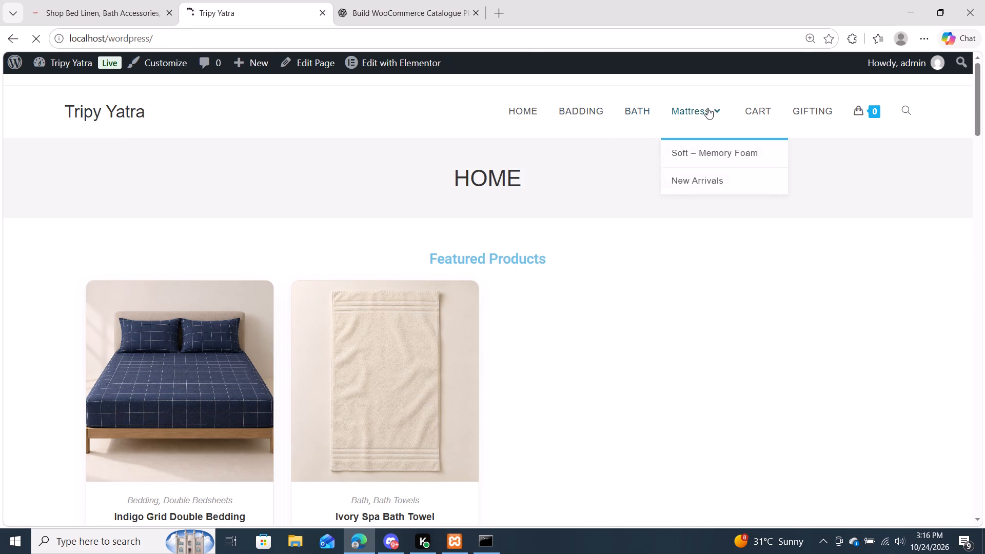
pyautogui.scroll(-1, 628, 169)
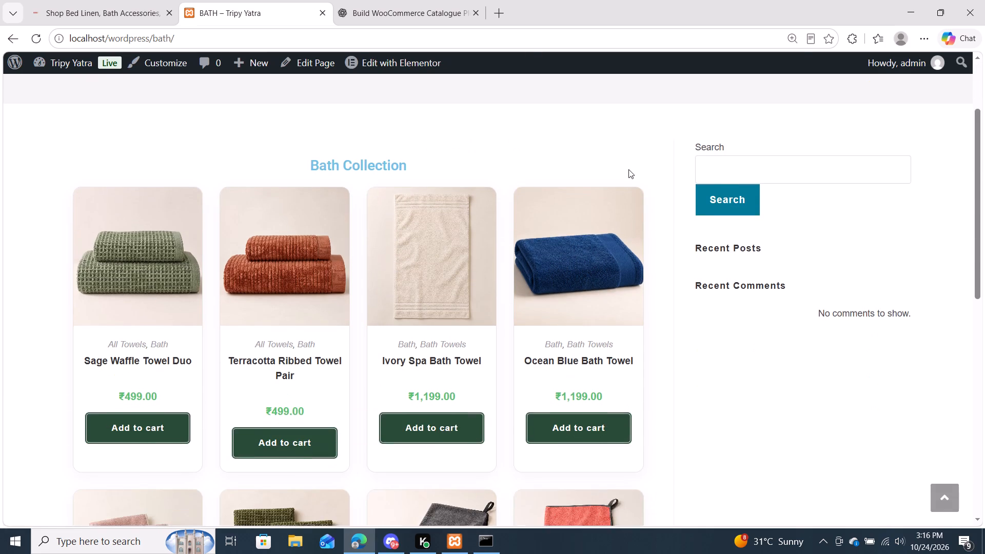
pyautogui.scroll(1, 628, 169)
pyautogui.scroll(-7, 628, 169)
pyautogui.scroll(8, 628, 169)
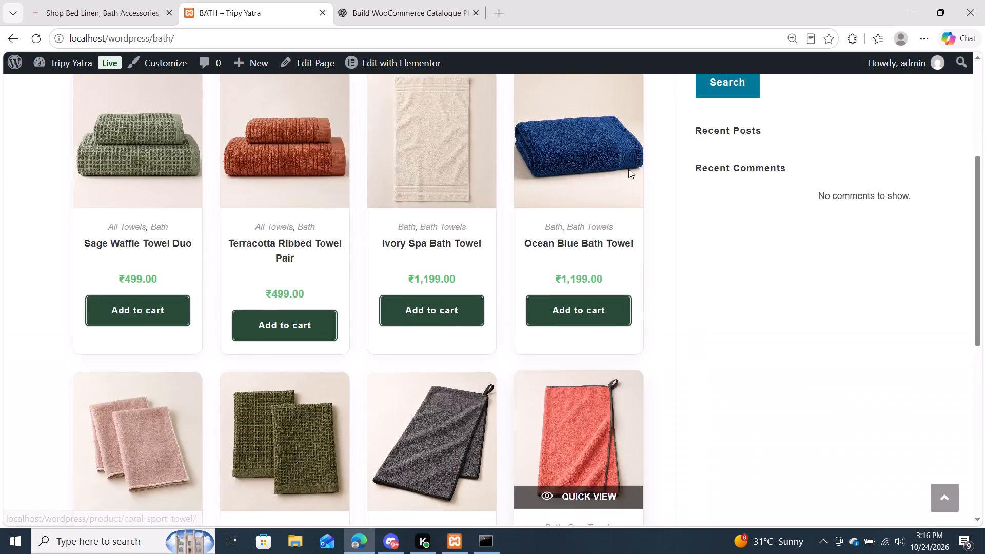
pyautogui.scroll(2, 628, 169)
pyautogui.click(685, 113)
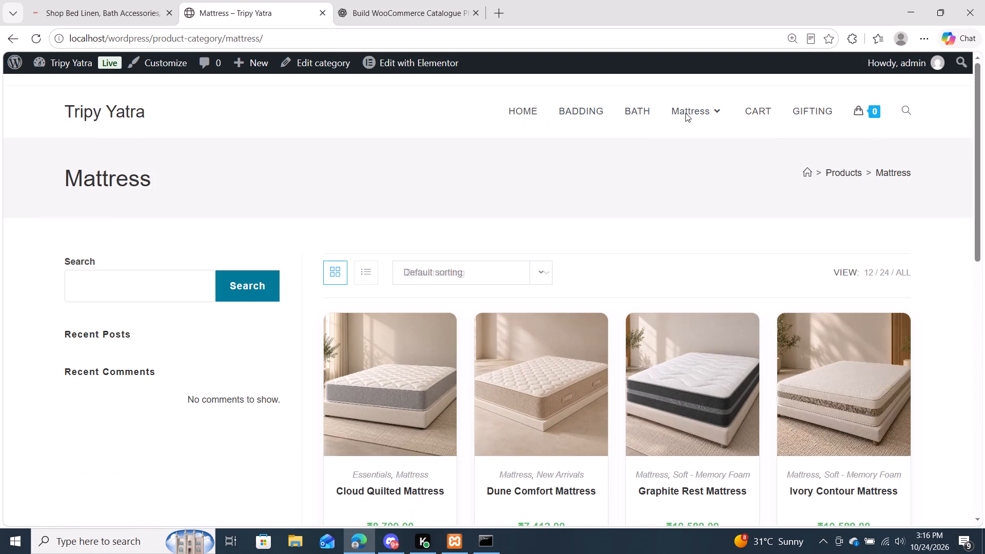
pyautogui.scroll(-2, 565, 219)
pyautogui.scroll(2, 565, 219)
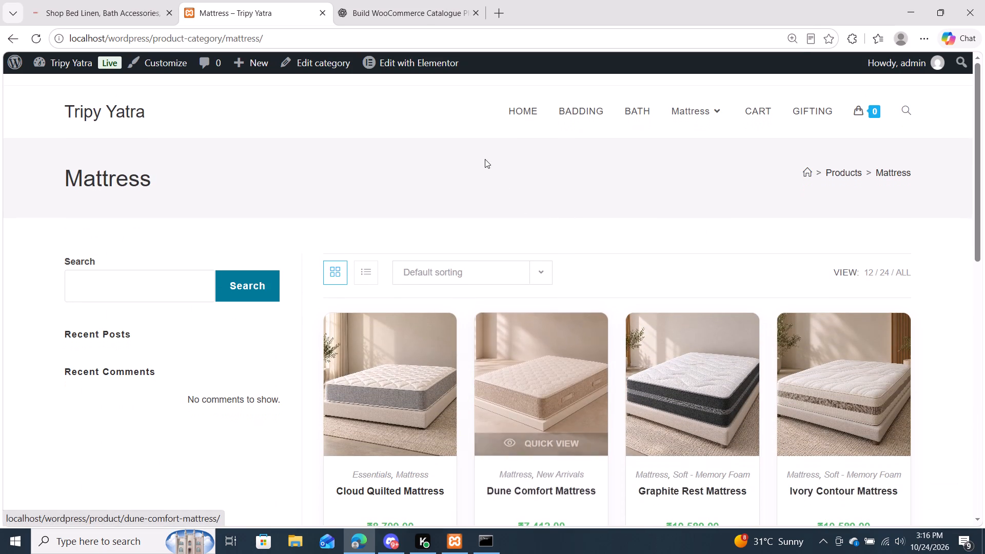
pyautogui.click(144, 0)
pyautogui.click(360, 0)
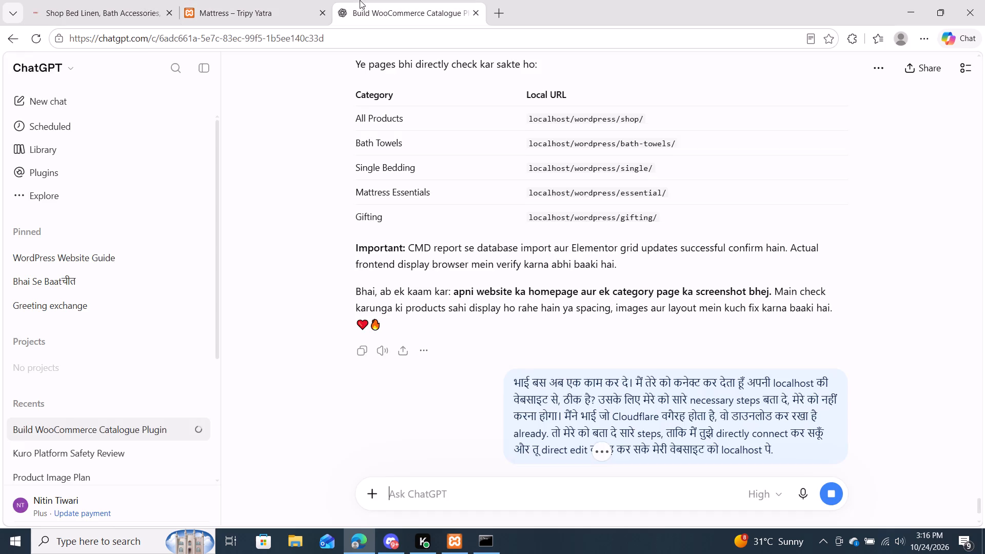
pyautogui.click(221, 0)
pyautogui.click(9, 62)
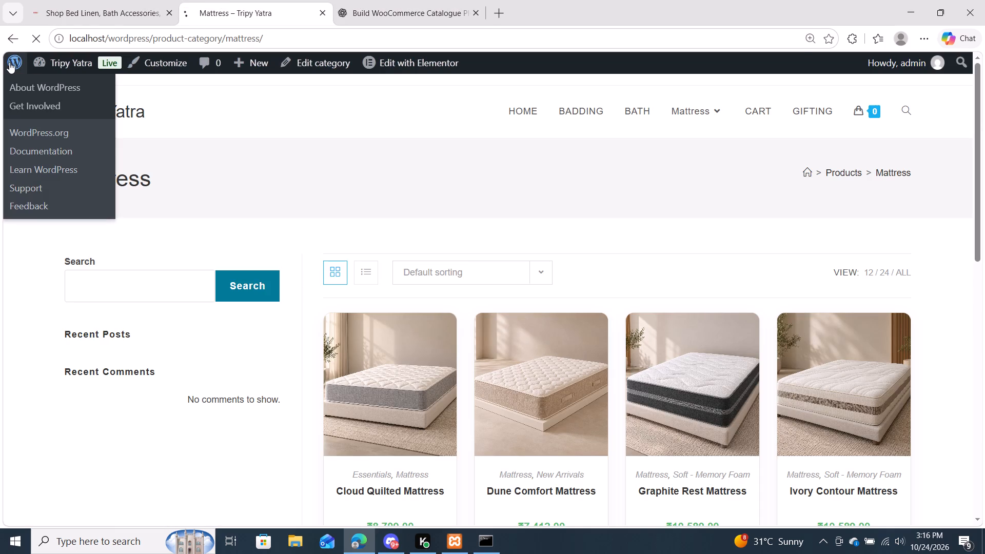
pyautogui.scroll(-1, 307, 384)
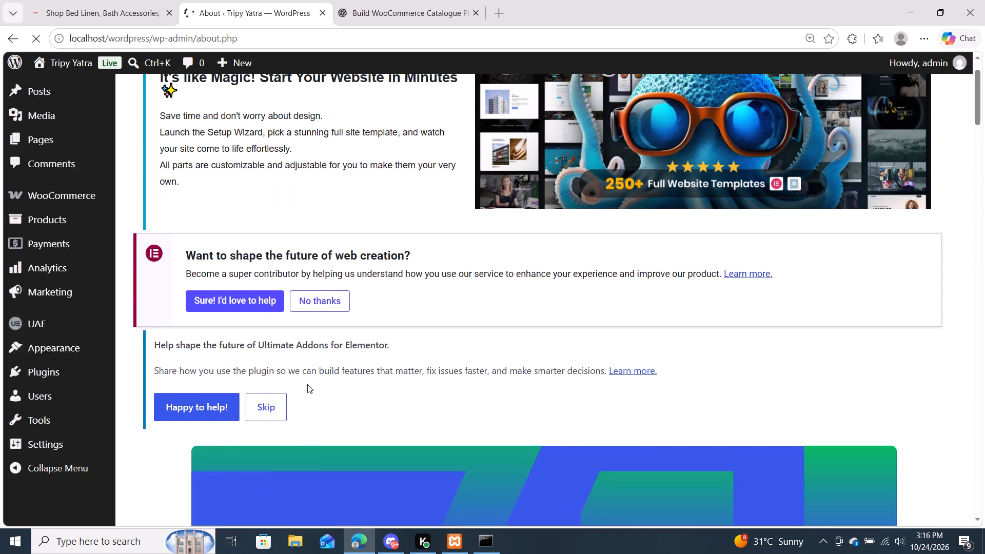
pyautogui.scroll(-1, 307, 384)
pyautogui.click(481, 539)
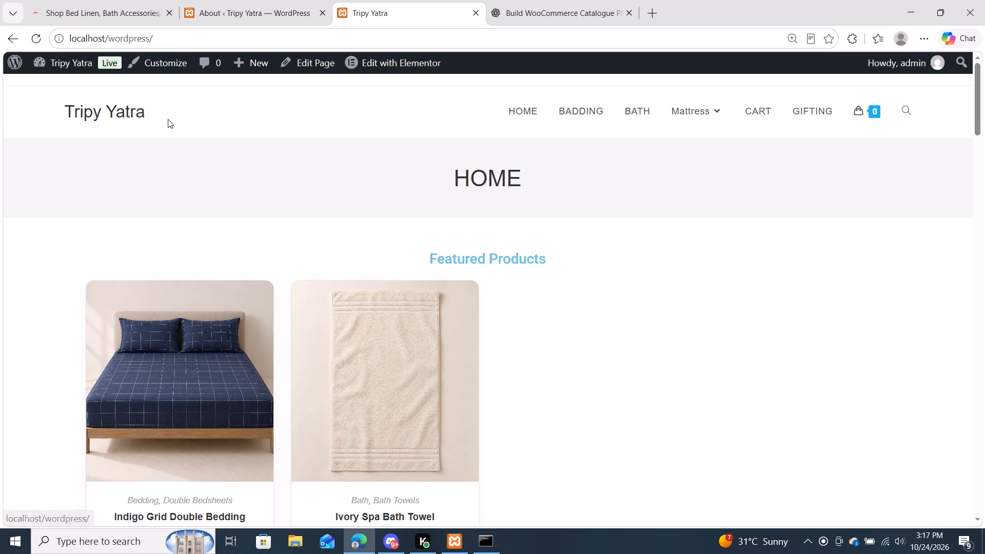
# Return to the WordPress dashboard and open the menu editor for the site.
pyautogui.click(13, 60)
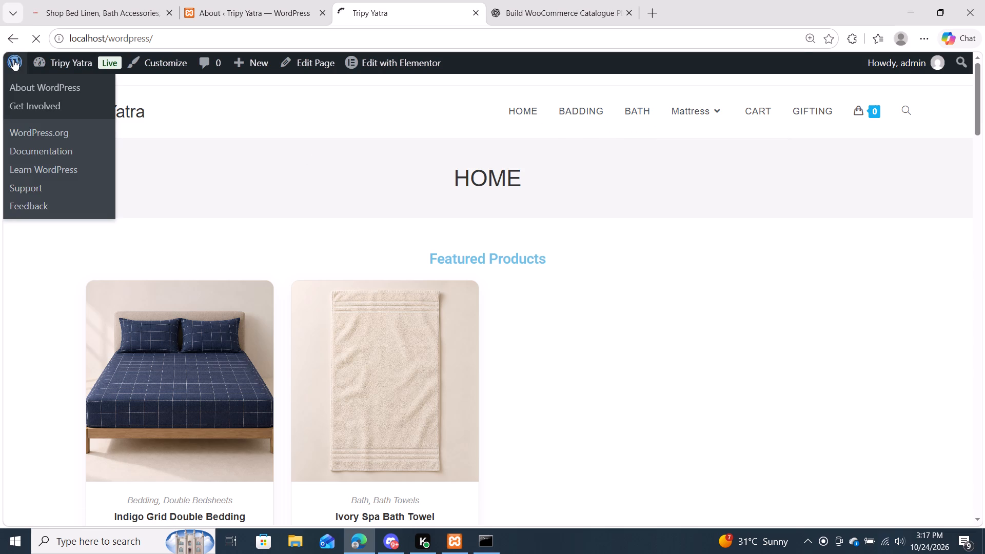
pyautogui.scroll(-2, 69, 374)
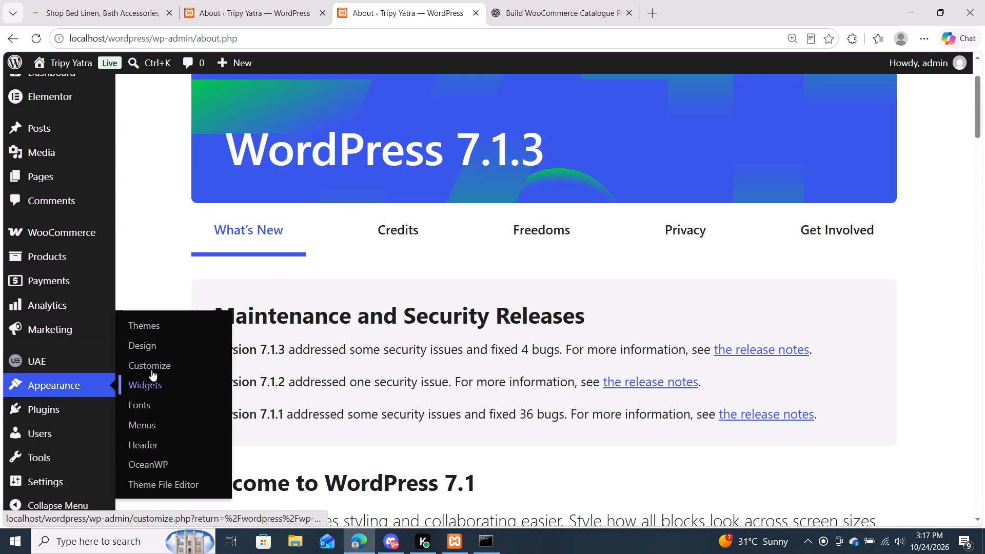
pyautogui.click(145, 423)
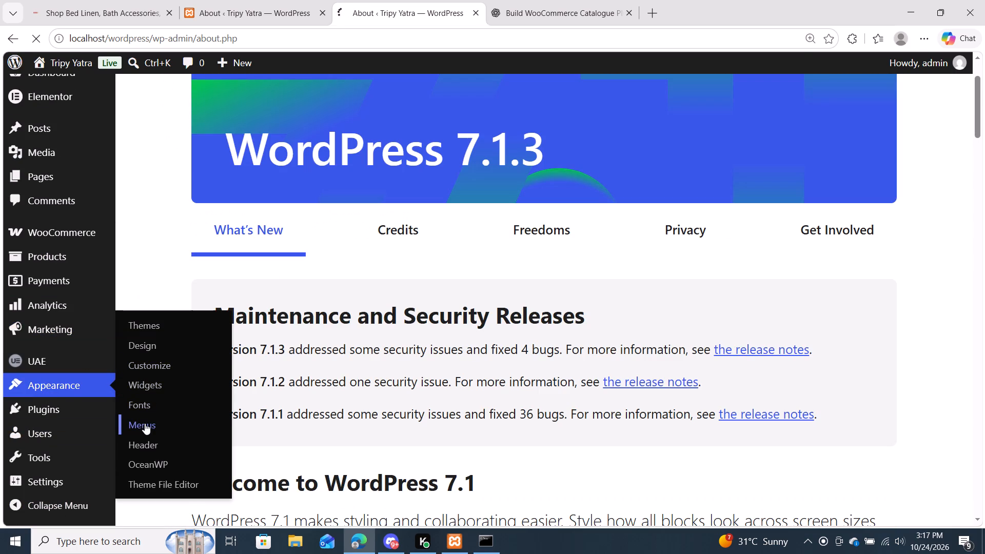
# Add the product categories All Towels, Bath Towels, Gym Towels and Hand Towels to the site's Main menu.
pyautogui.scroll(-4, 268, 416)
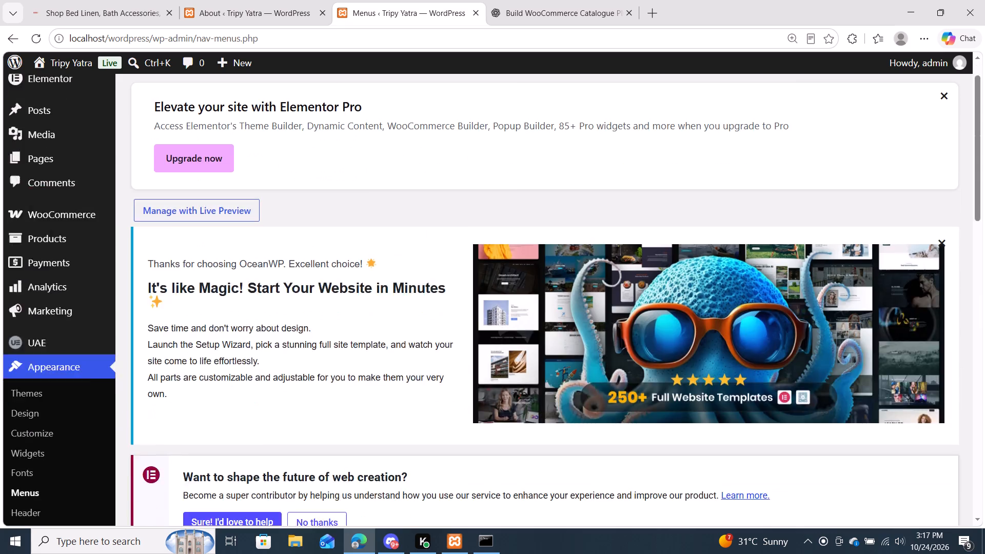
pyautogui.scroll(-11, 268, 416)
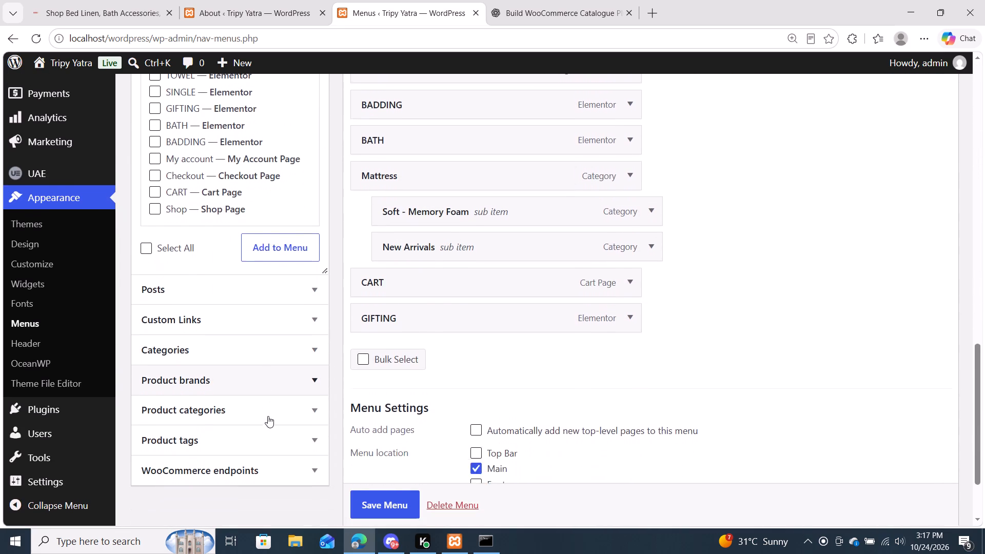
pyautogui.scroll(-1, 268, 416)
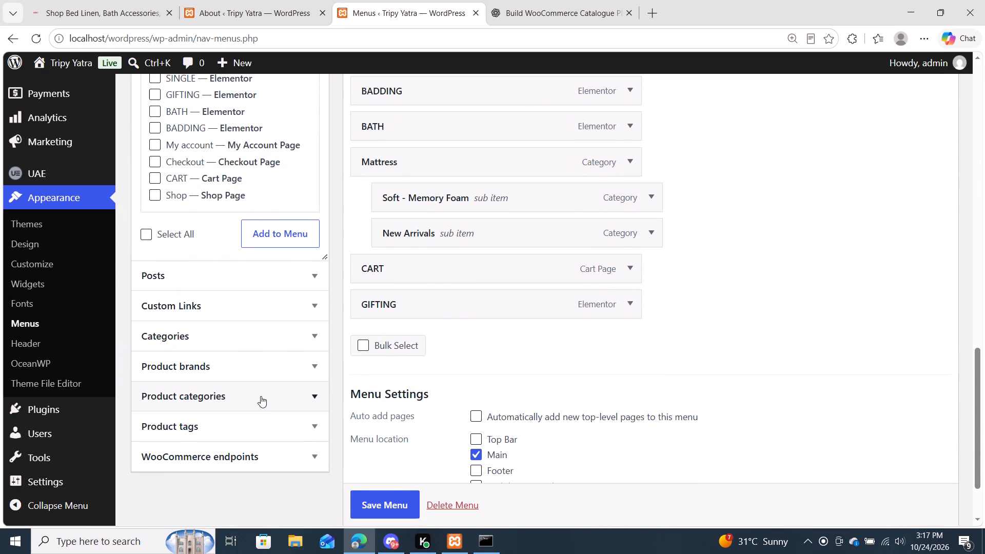
pyautogui.click(260, 396)
pyautogui.scroll(1, 259, 277)
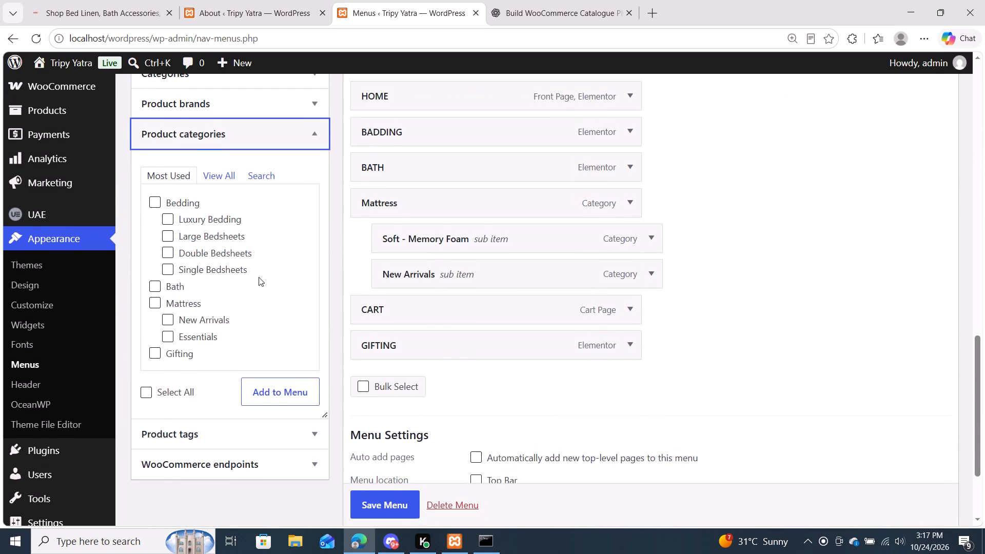
pyautogui.click(220, 185)
pyautogui.scroll(-4, 220, 244)
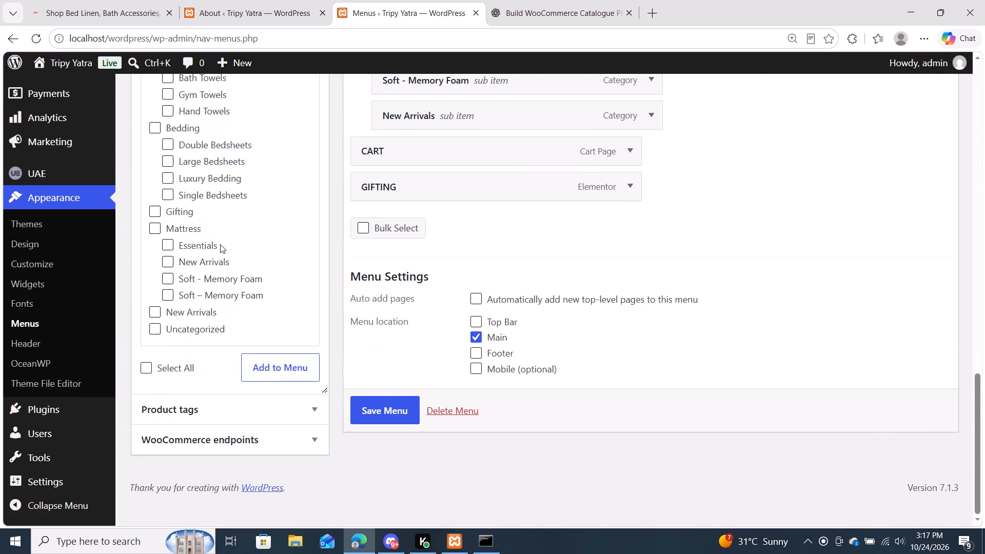
pyautogui.scroll(4, 220, 244)
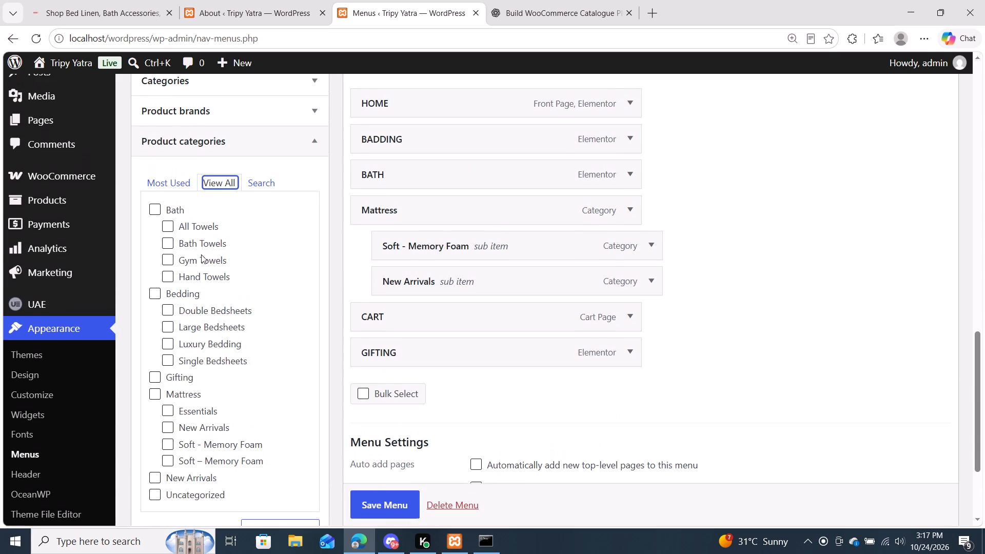
pyautogui.scroll(1, 201, 254)
pyautogui.click(169, 264)
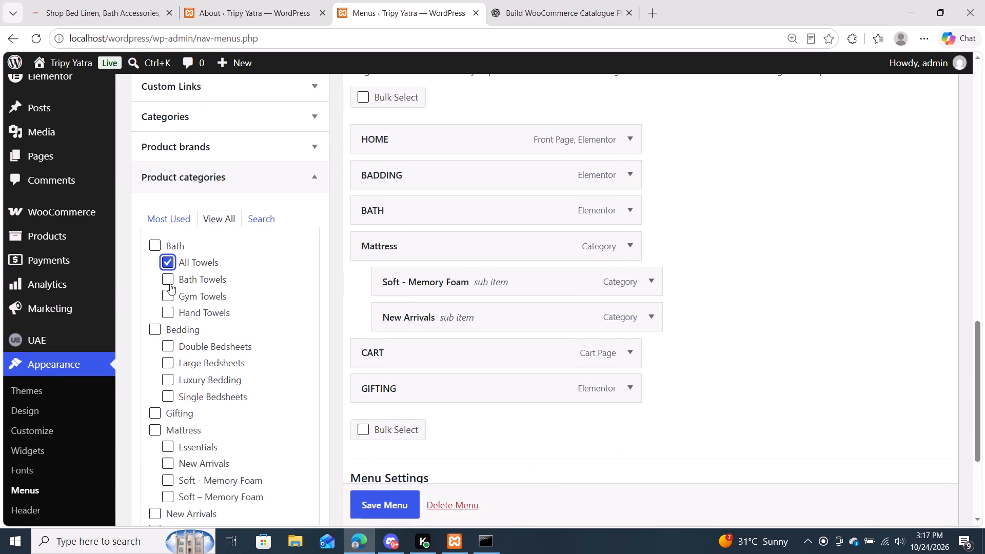
pyautogui.click(170, 284)
pyautogui.click(170, 292)
pyautogui.click(167, 311)
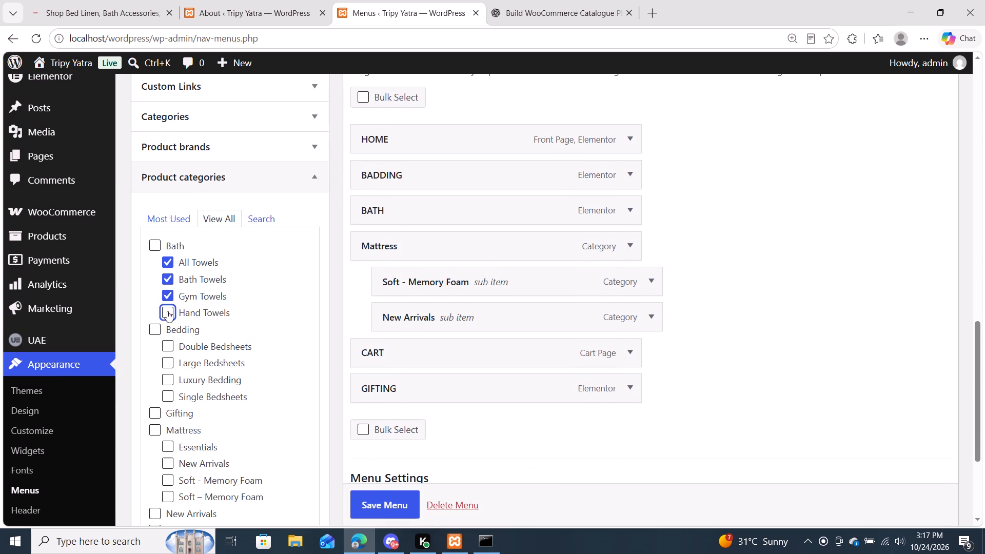
pyautogui.scroll(-1, 292, 428)
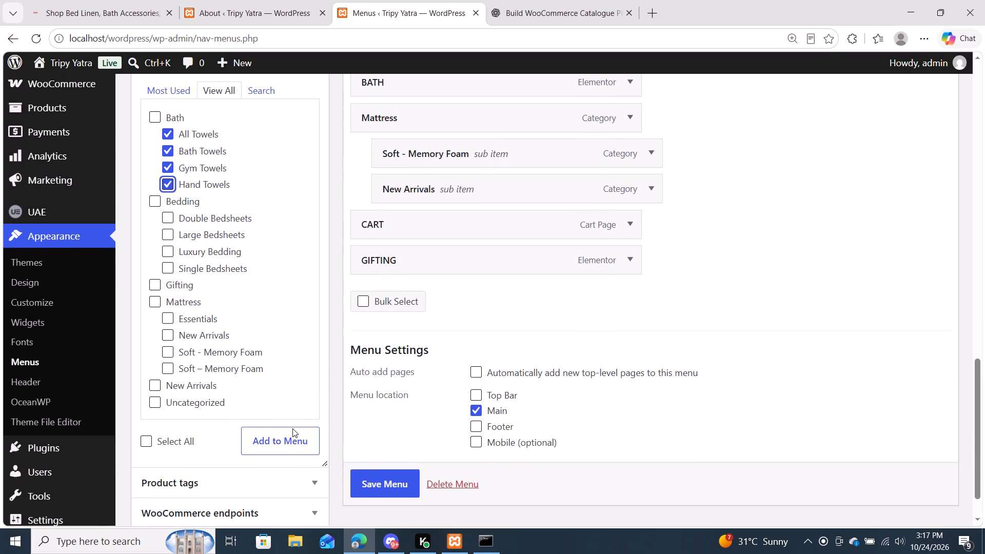
pyautogui.scroll(-1, 292, 428)
pyautogui.click(292, 437)
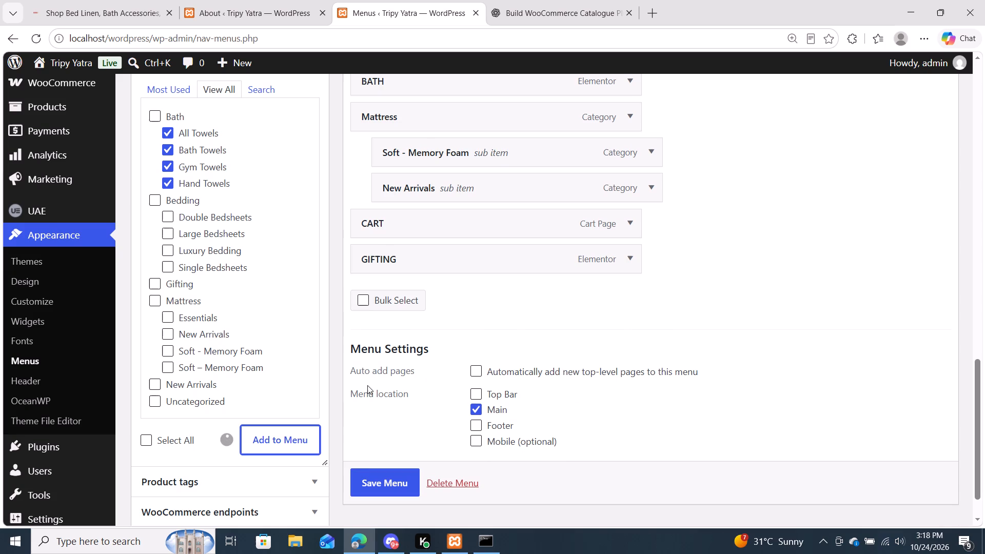
# Nest All Towels, Bath Towels, Gym Towels and Hand Towels, in that order, as sub items under BATH.
pyautogui.moveTo(440, 294); pyautogui.dragTo(452, 110)
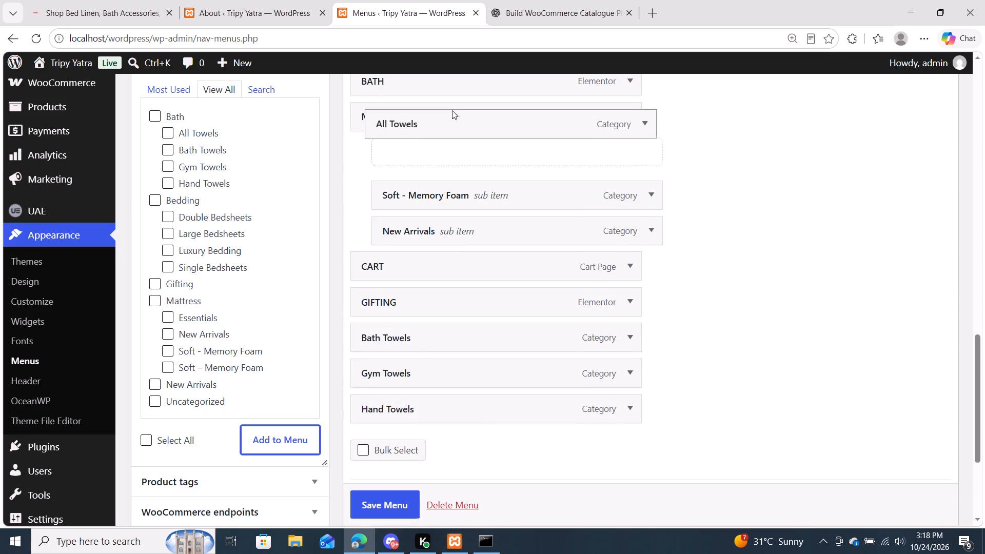
pyautogui.moveTo(452, 110); pyautogui.dragTo(454, 108)
pyautogui.moveTo(418, 324); pyautogui.dragTo(435, 143)
pyautogui.click(435, 143)
pyautogui.moveTo(435, 143); pyautogui.dragTo(457, 143)
pyautogui.moveTo(407, 370); pyautogui.dragTo(437, 183)
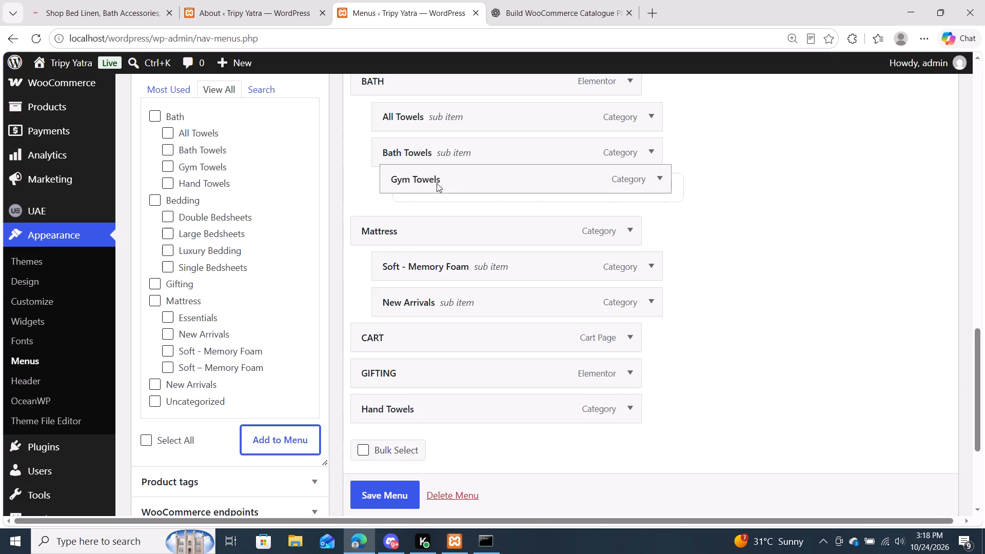
pyautogui.moveTo(437, 183); pyautogui.dragTo(424, 180)
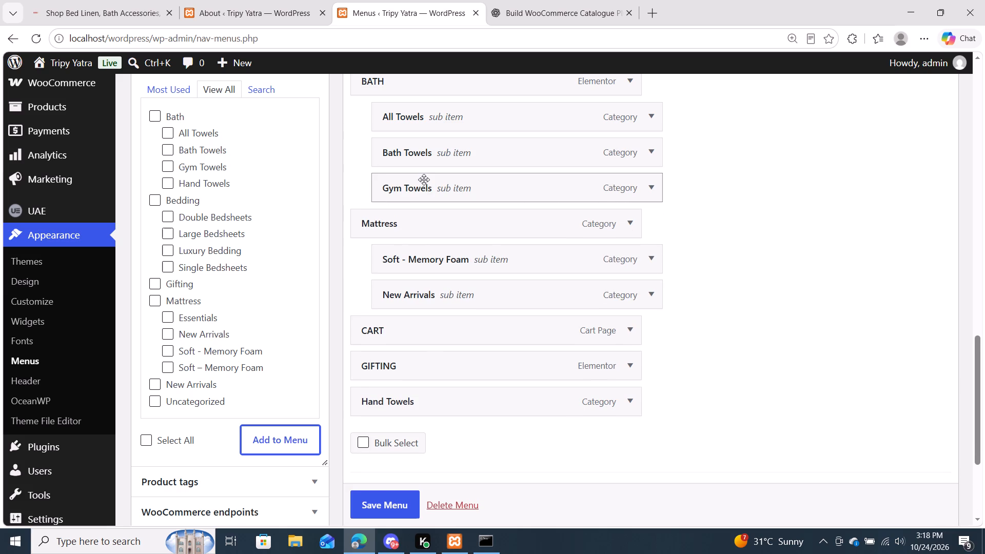
pyautogui.moveTo(406, 389); pyautogui.dragTo(440, 225)
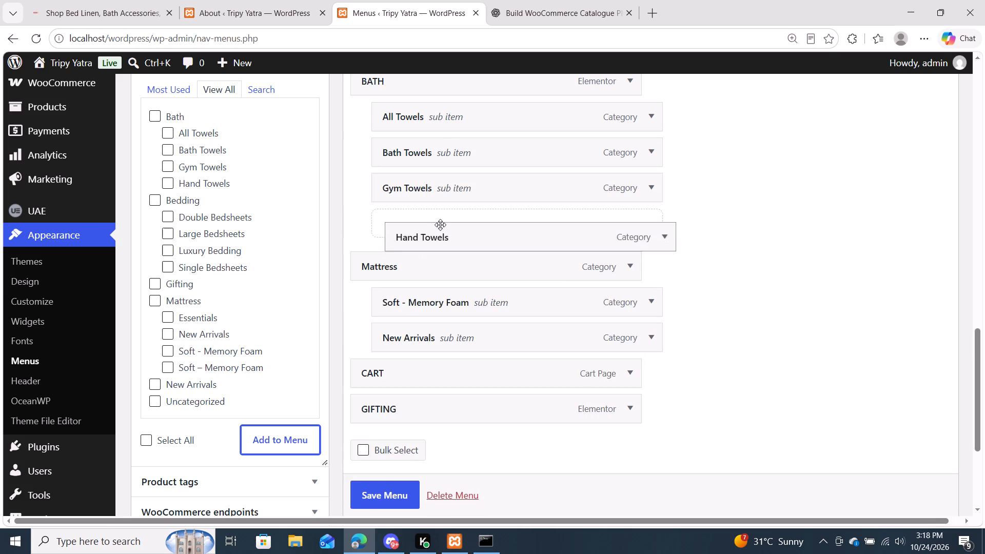
pyautogui.moveTo(440, 225); pyautogui.dragTo(438, 213)
# Add the product categories Double Bedsheets, Large Bedsheets, Luxury Bedding and Single Bedsheets to the Main menu.
pyautogui.hscroll(1, 266, 338)
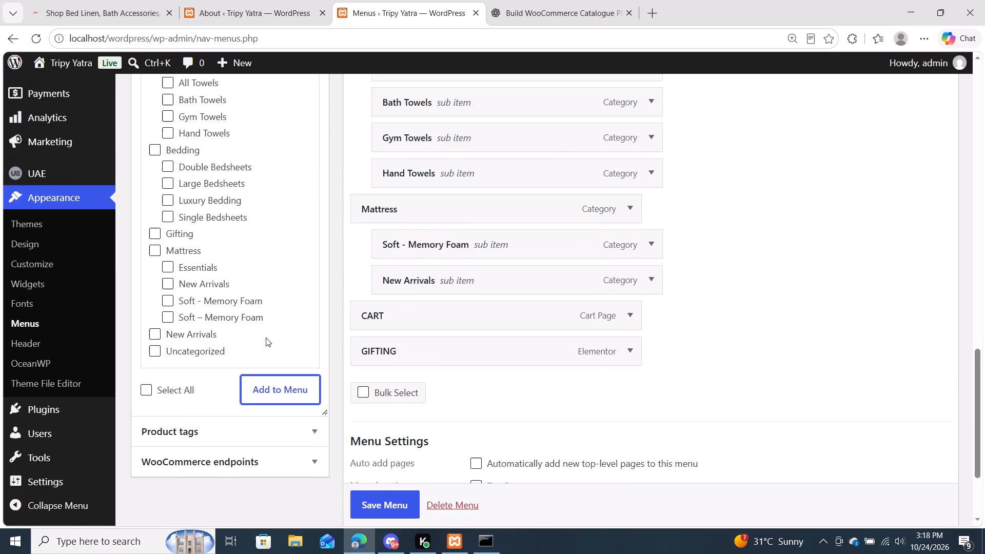
pyautogui.hscroll(1, 266, 338)
pyautogui.scroll(1, 215, 206)
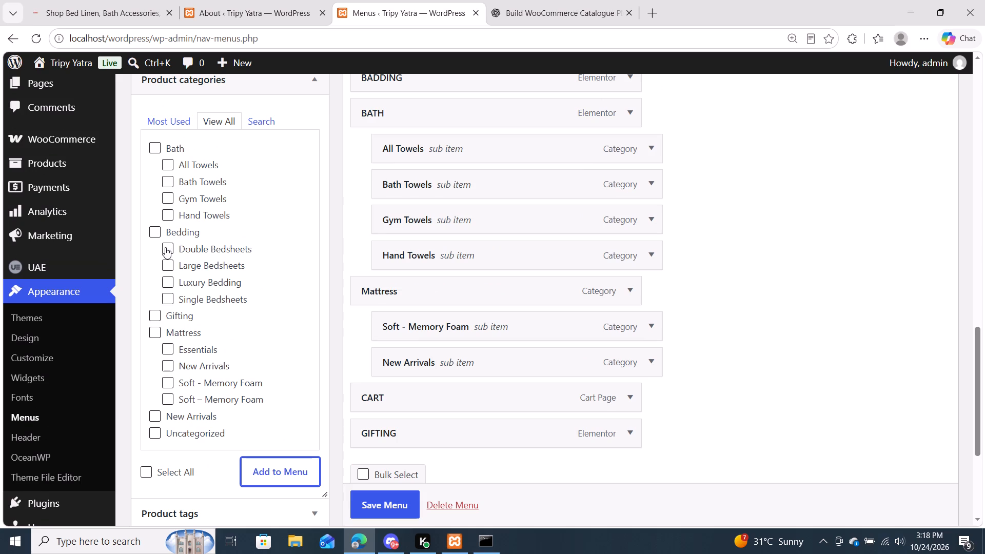
pyautogui.click(165, 247)
pyautogui.click(162, 267)
pyautogui.click(164, 280)
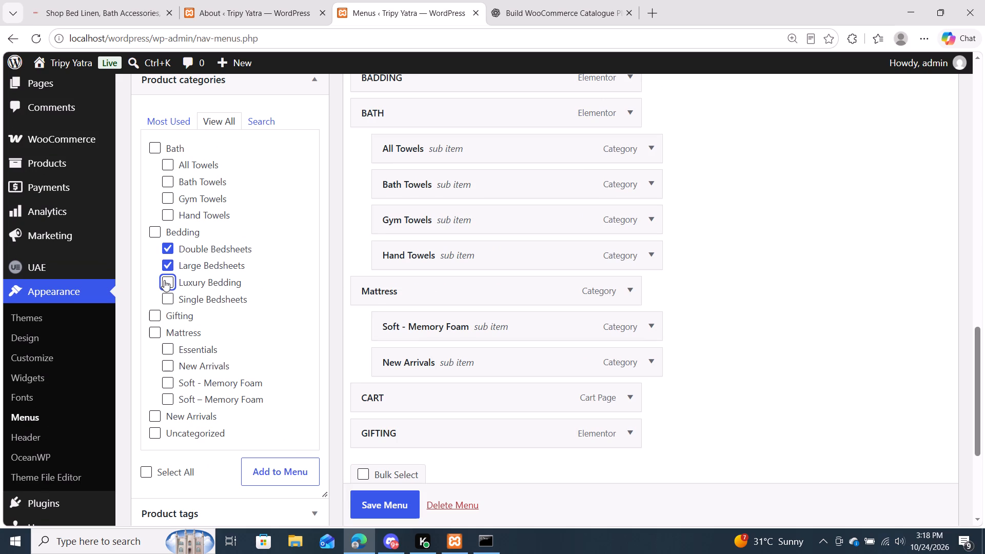
pyautogui.click(167, 296)
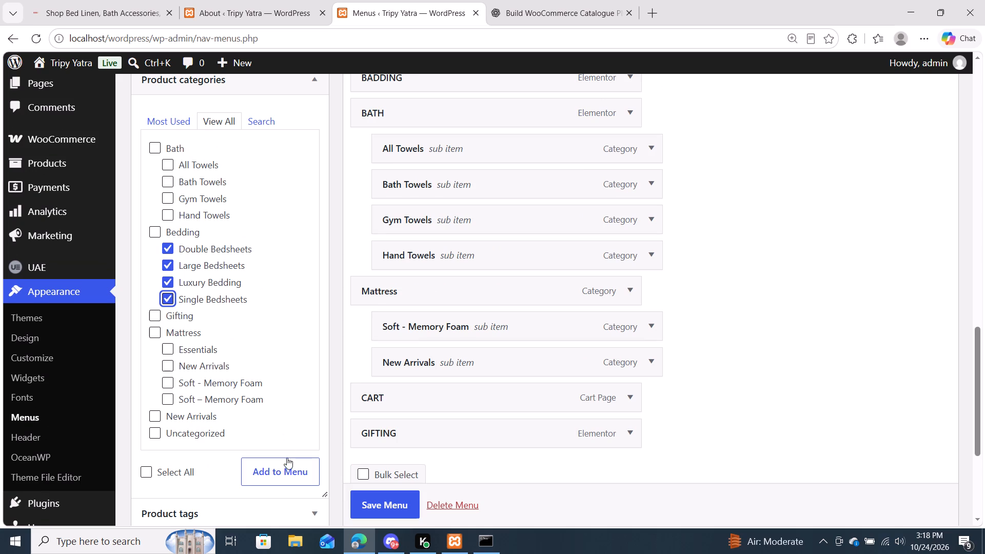
pyautogui.click(287, 468)
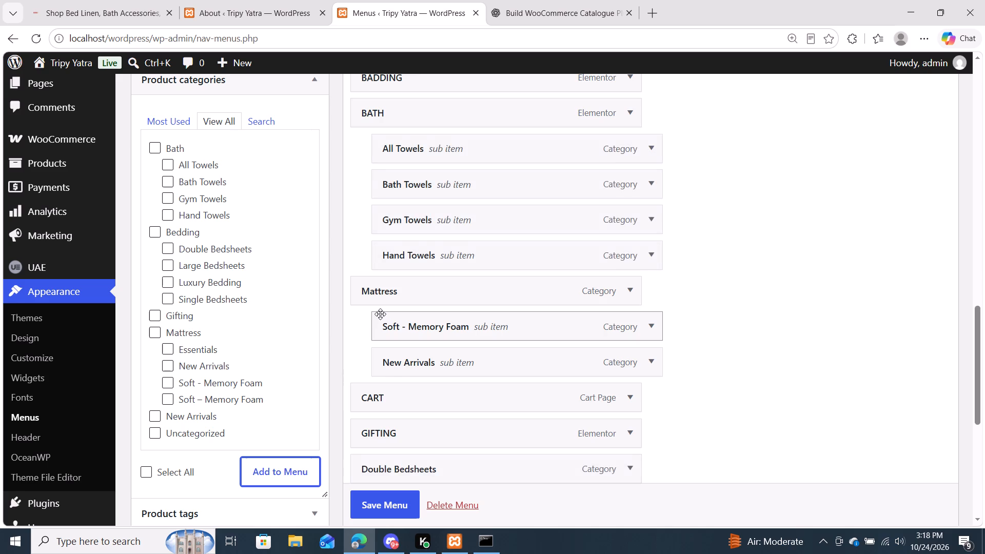
pyautogui.scroll(2, 380, 314)
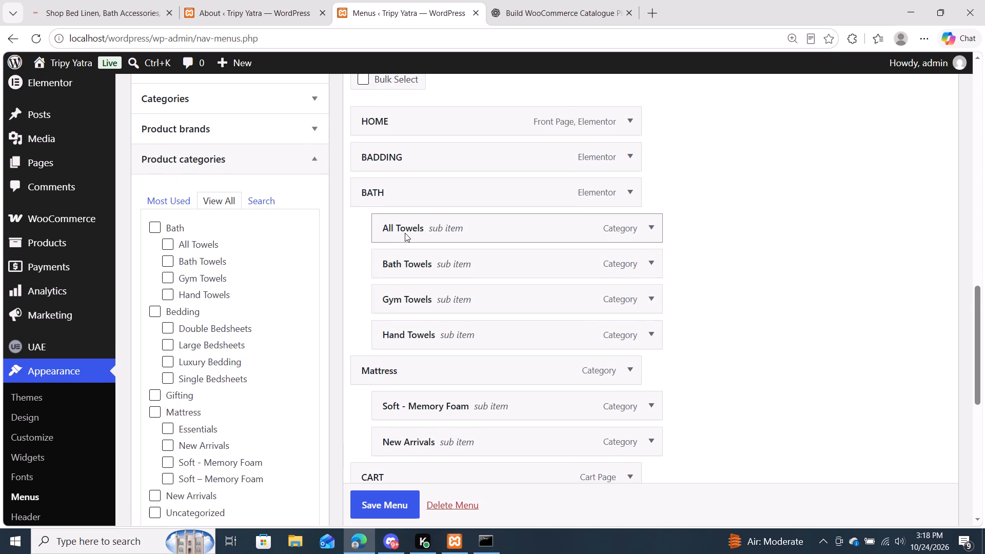
pyautogui.scroll(-4, 404, 313)
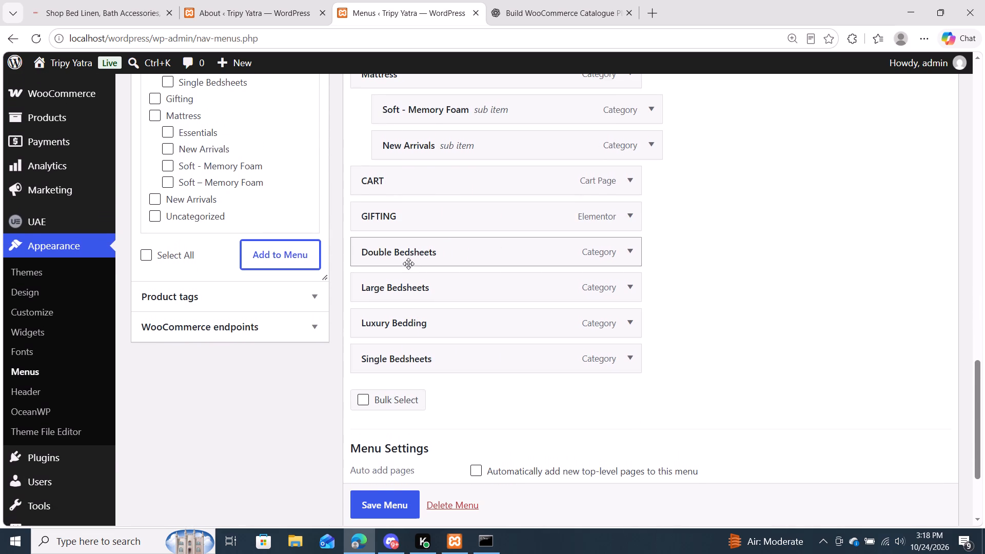
# Nest Double Bedsheets, Large Bedsheets, Luxury Bedding and Single Bedsheets, in that order, as sub items under BADDING.
pyautogui.moveTo(408, 263); pyautogui.dragTo(425, 209)
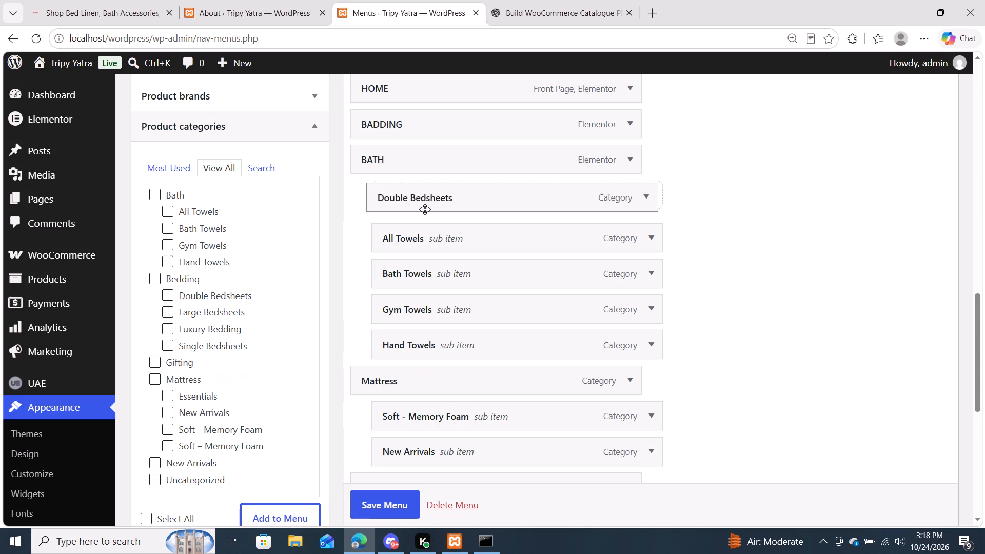
pyautogui.moveTo(425, 209); pyautogui.dragTo(434, 166)
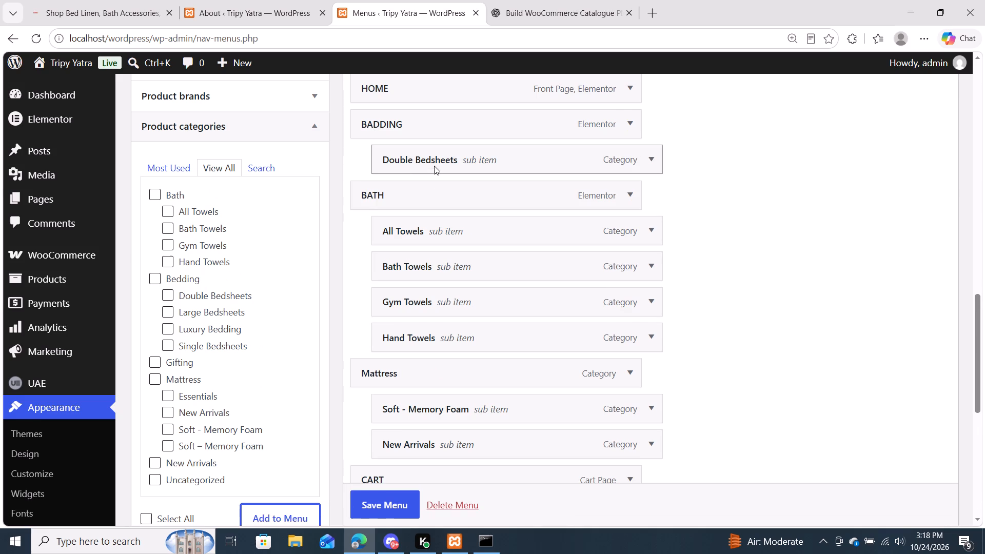
pyautogui.scroll(-5, 423, 273)
pyautogui.moveTo(423, 273); pyautogui.dragTo(445, 1)
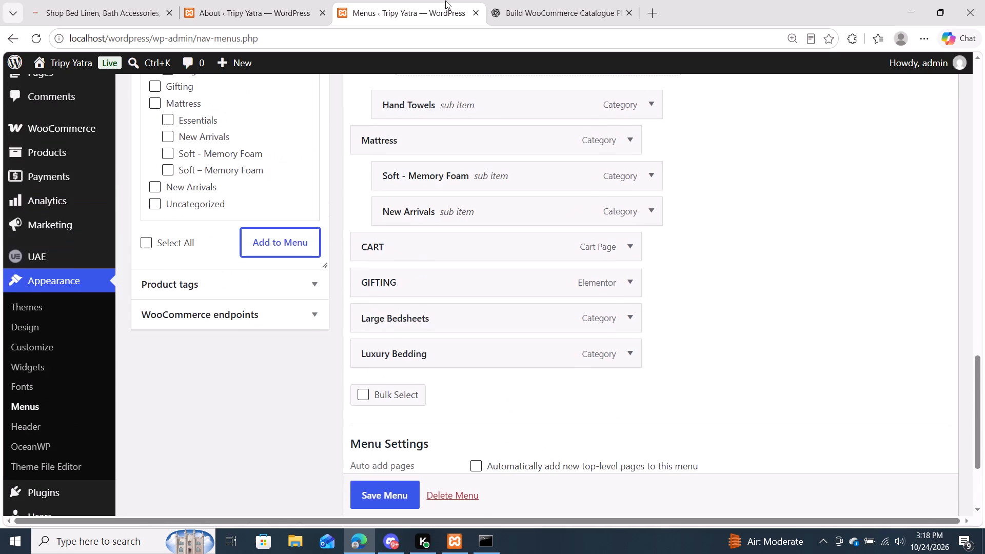
pyautogui.moveTo(445, 1); pyautogui.dragTo(444, 275)
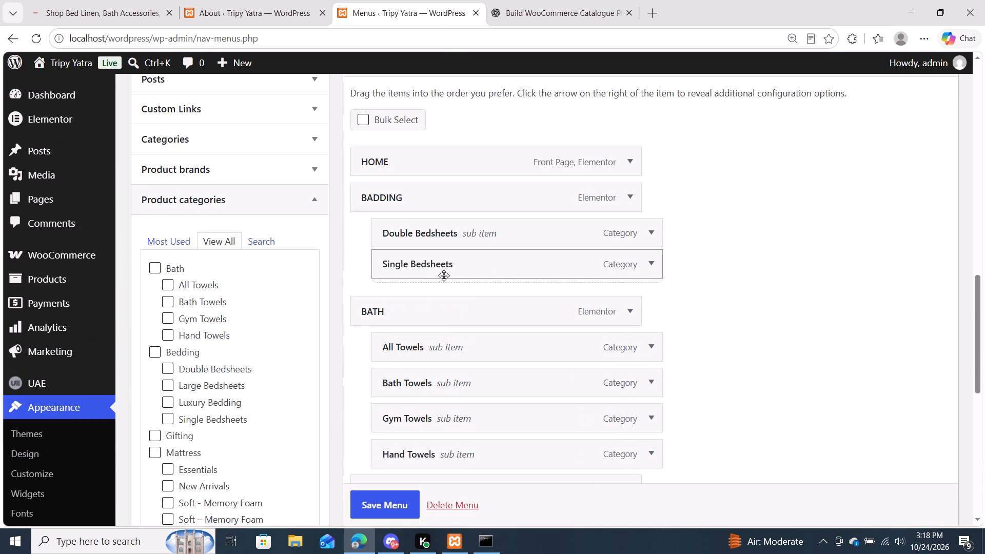
pyautogui.moveTo(444, 275); pyautogui.dragTo(452, 276)
pyautogui.scroll(-5, 452, 276)
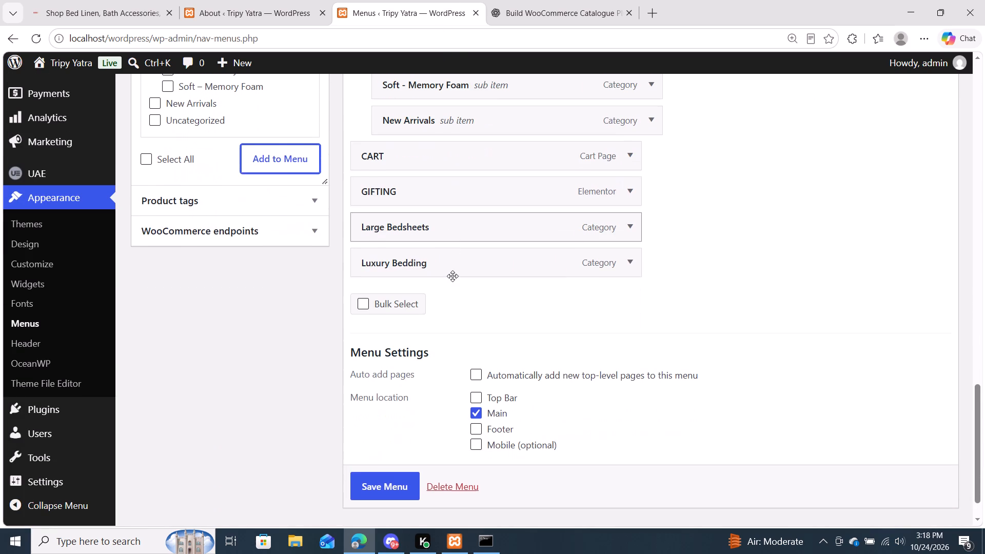
pyautogui.moveTo(445, 266); pyautogui.dragTo(494, 22)
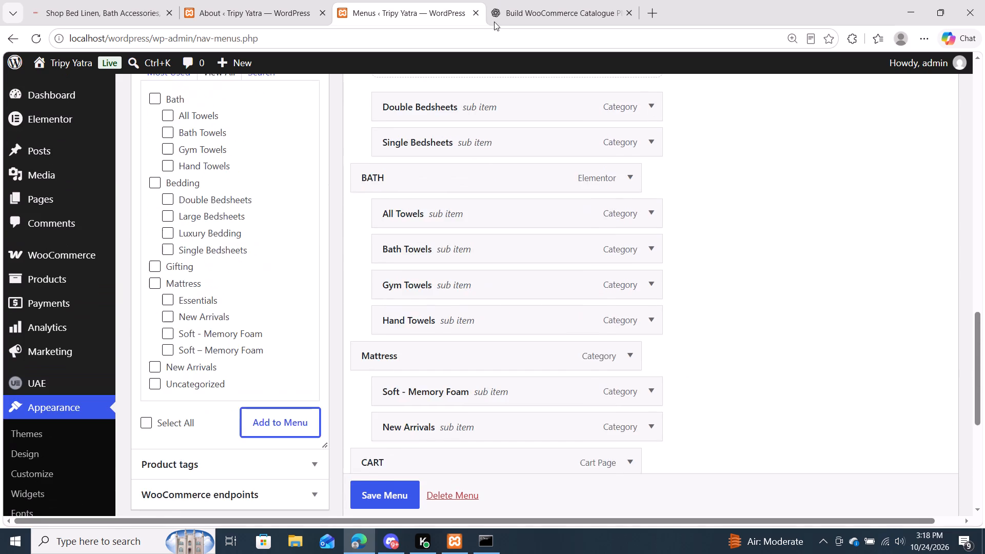
pyautogui.moveTo(494, 22); pyautogui.dragTo(481, 204)
pyautogui.scroll(-1, 481, 204)
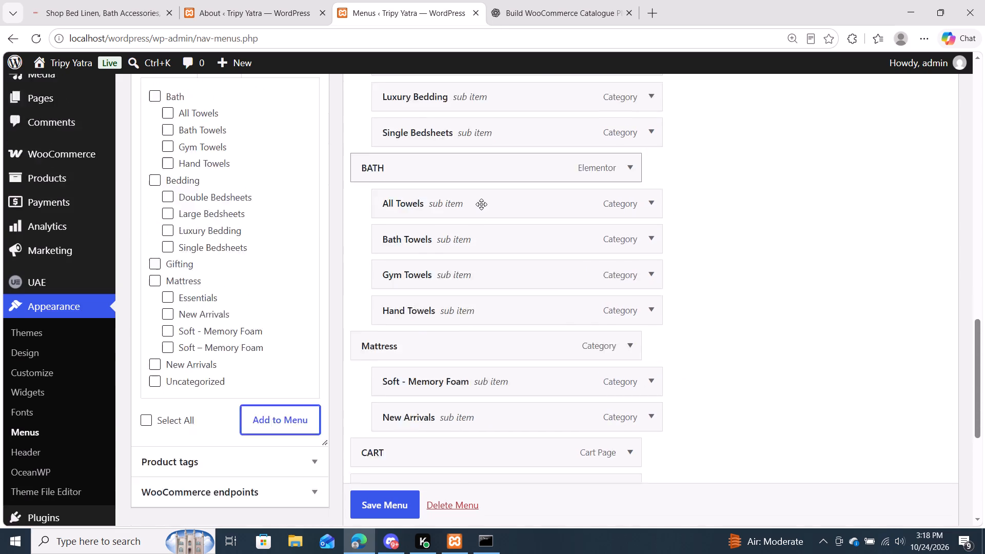
pyautogui.scroll(-3, 481, 204)
pyautogui.moveTo(449, 285); pyautogui.dragTo(478, 0)
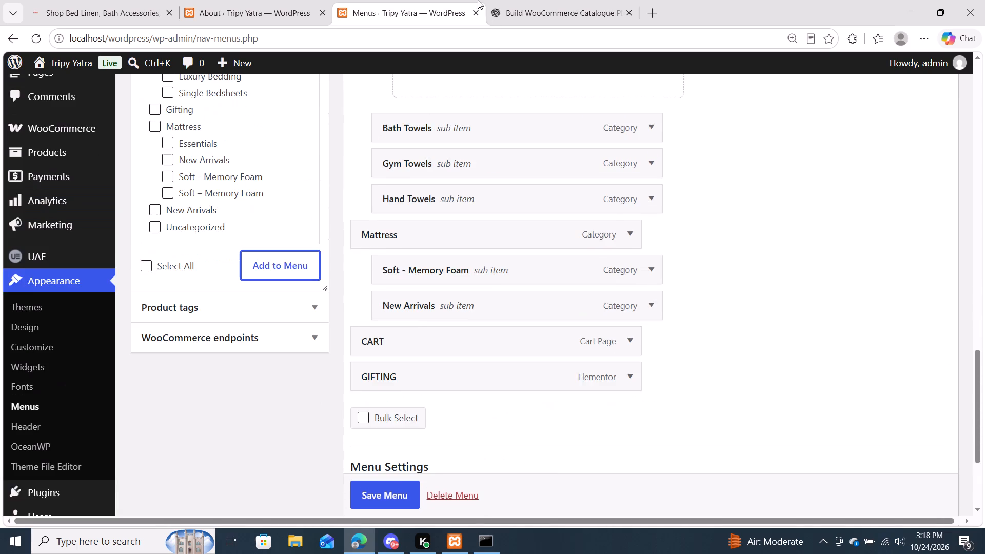
pyautogui.moveTo(478, 0); pyautogui.dragTo(478, 164)
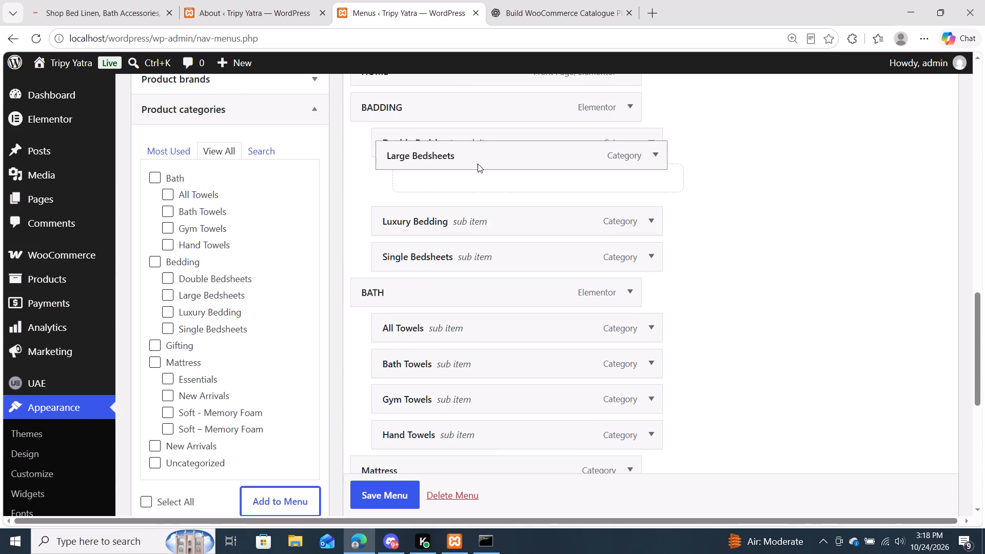
pyautogui.moveTo(478, 164); pyautogui.dragTo(478, 179)
# Add the Mattress product categories Essentials and New Arrivals to the Main menu.
pyautogui.scroll(-2, 478, 179)
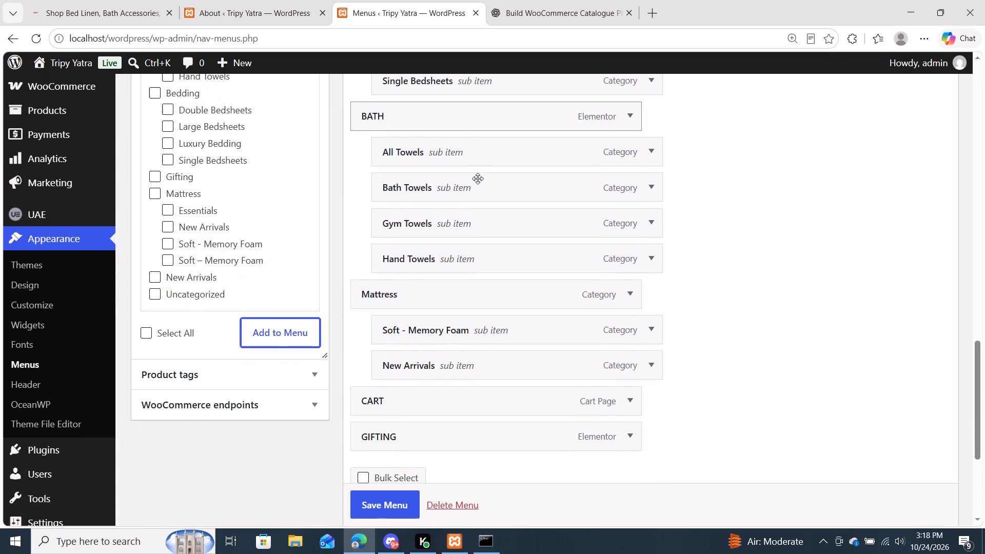
pyautogui.scroll(-1, 478, 179)
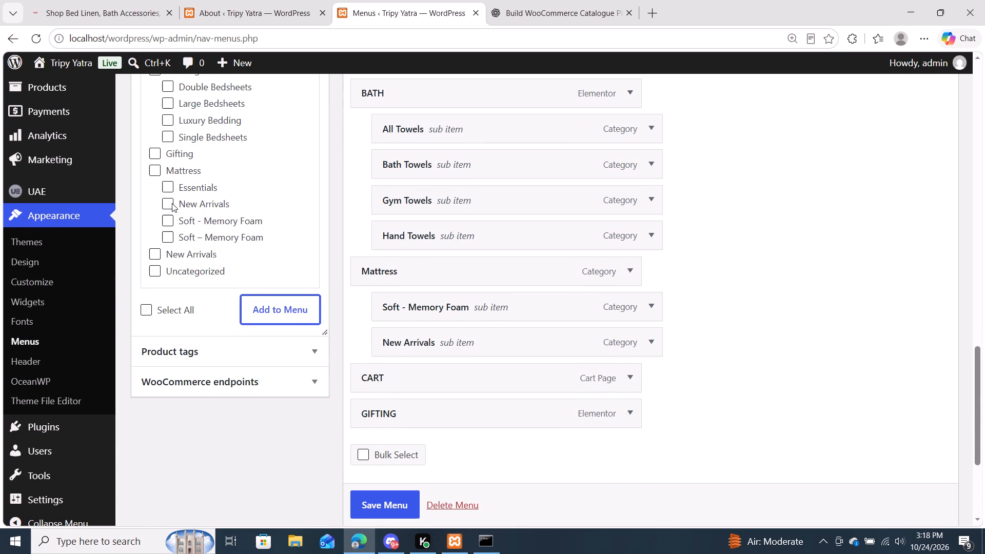
pyautogui.click(168, 201)
pyautogui.click(168, 180)
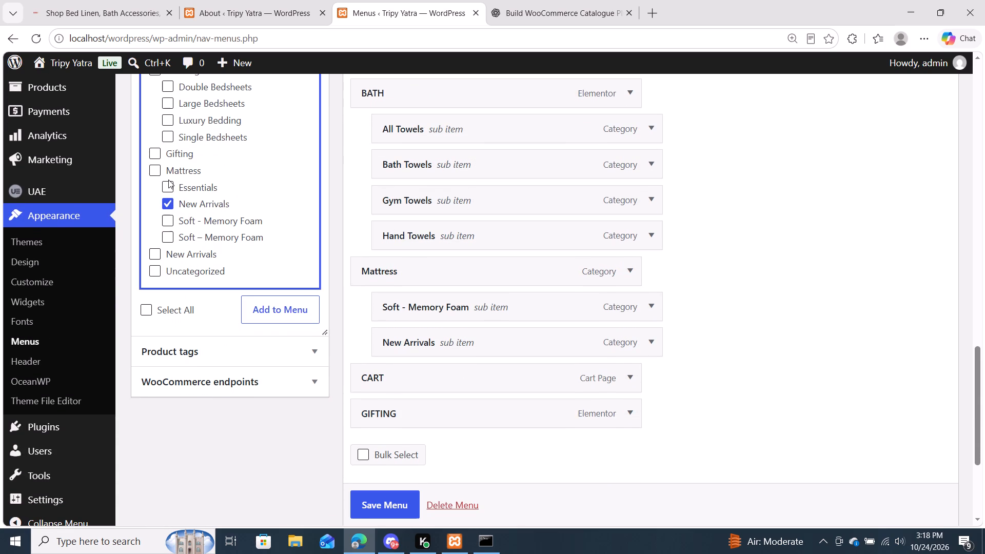
pyautogui.click(168, 185)
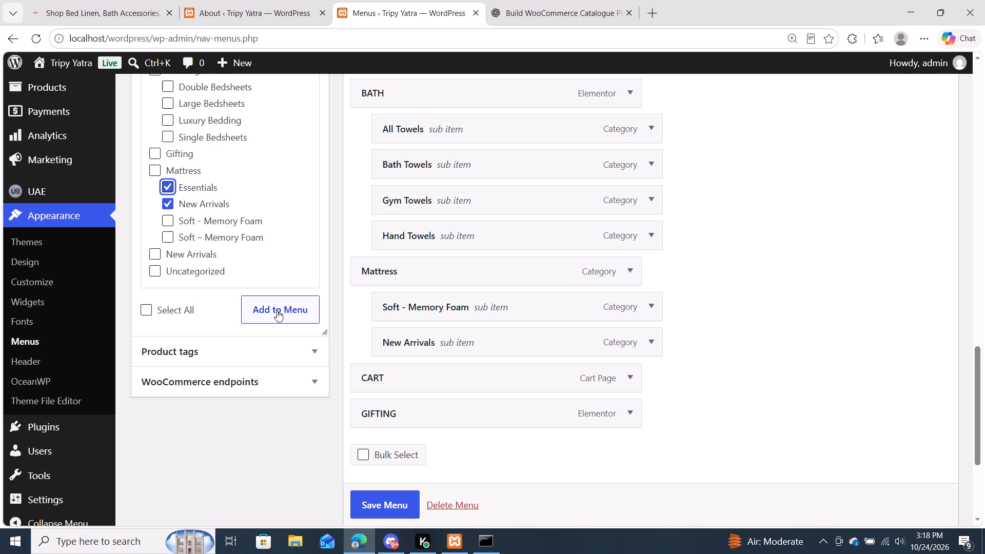
pyautogui.click(277, 310)
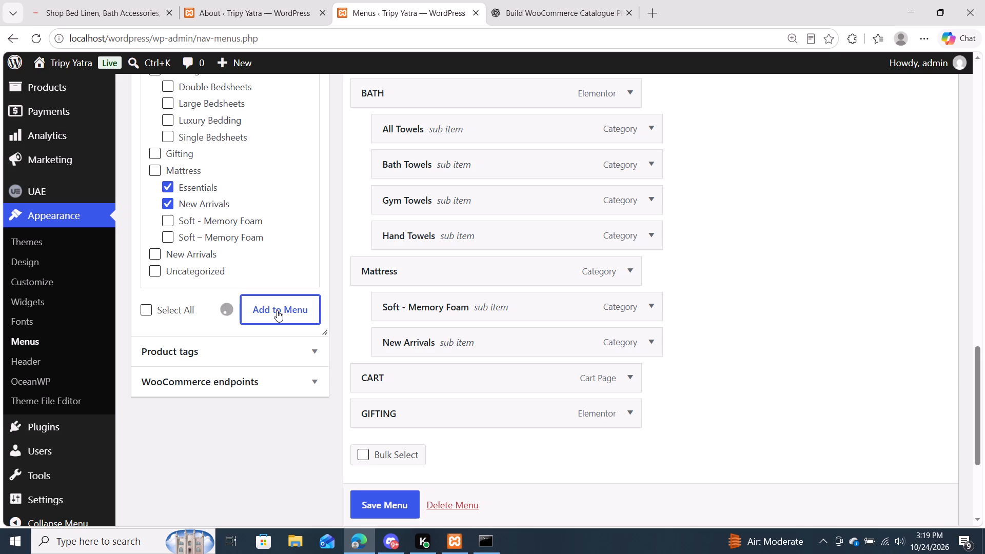
# Nest the added Essentials and New Arrivals, in that order, as the last sub items under Mattress.
pyautogui.scroll(-2, 410, 453)
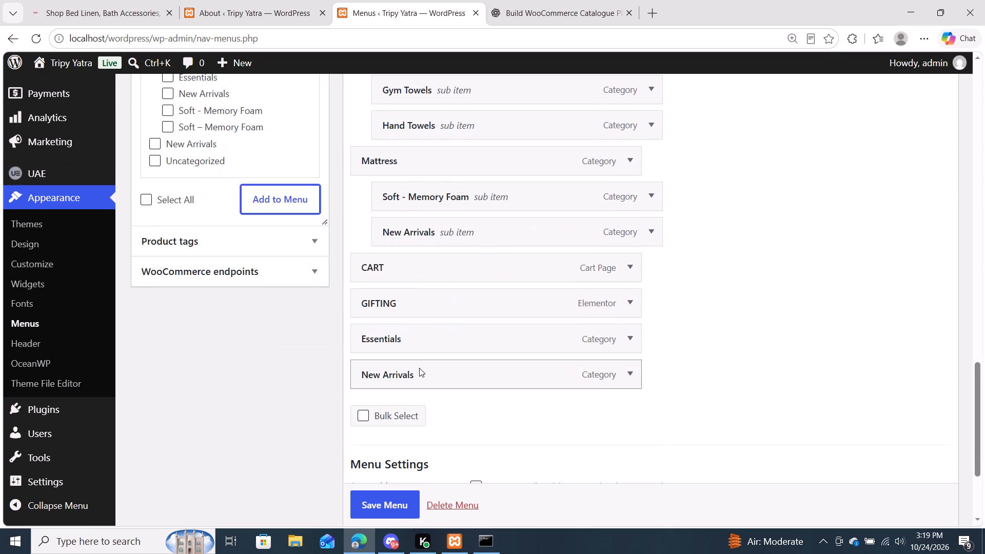
pyautogui.moveTo(419, 367); pyautogui.dragTo(443, 226)
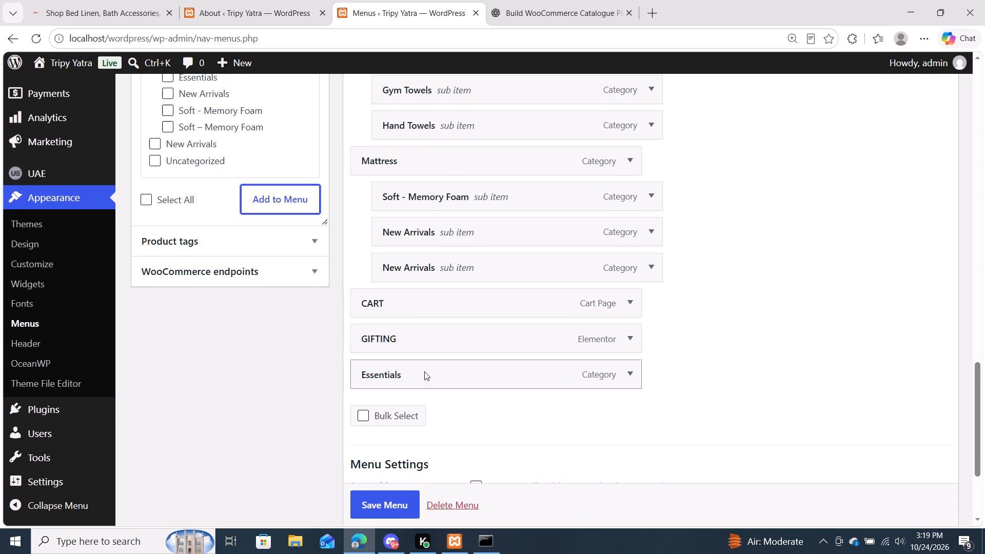
pyautogui.moveTo(421, 379); pyautogui.dragTo(449, 287)
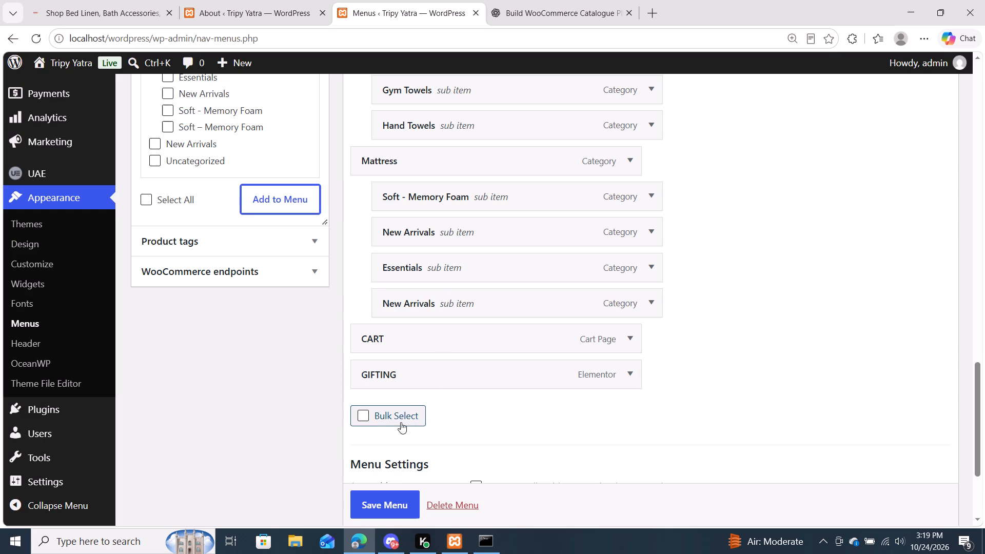
# Remove the older duplicate New Arrivals sub item, directly below Soft - Memory Foam, from the Mattress group.
pyautogui.click(370, 413)
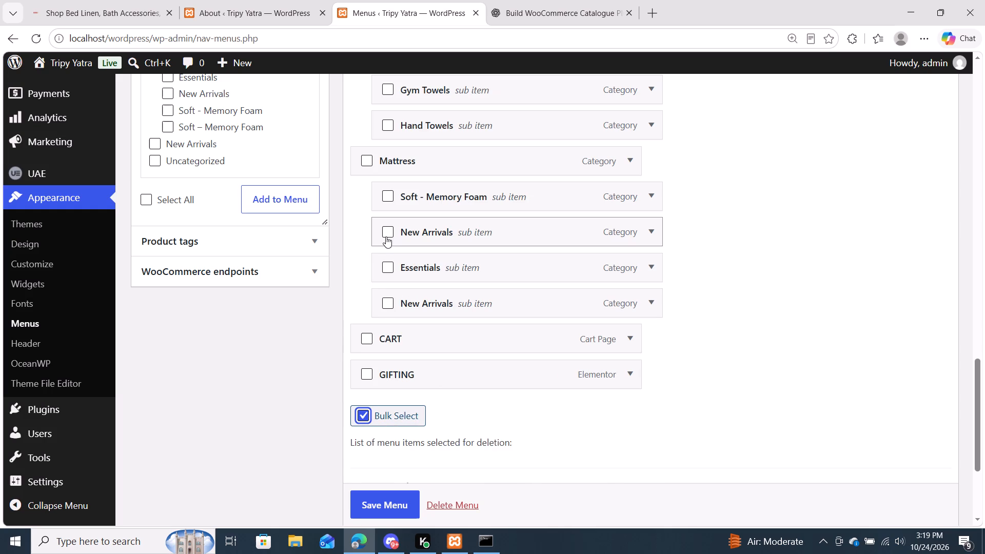
pyautogui.click(386, 236)
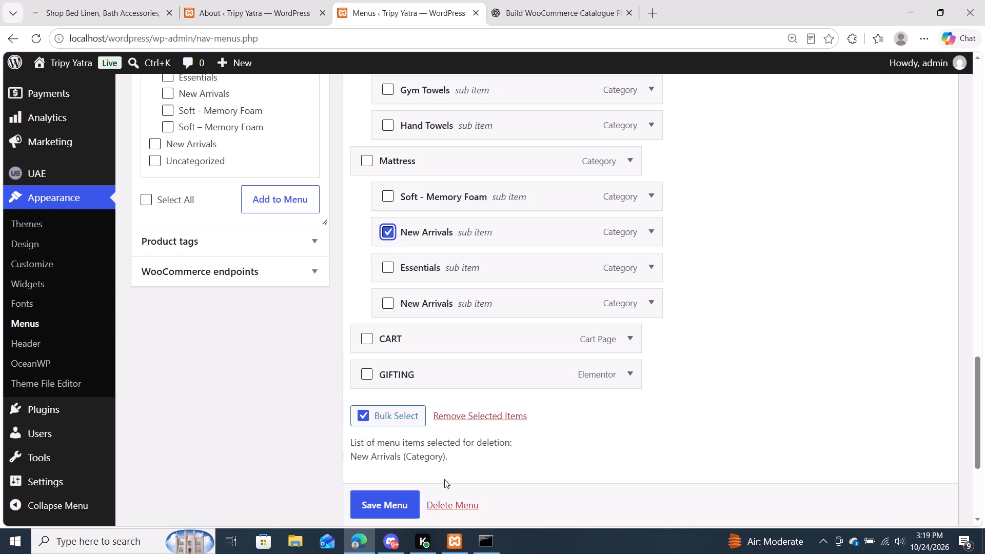
pyautogui.click(472, 418)
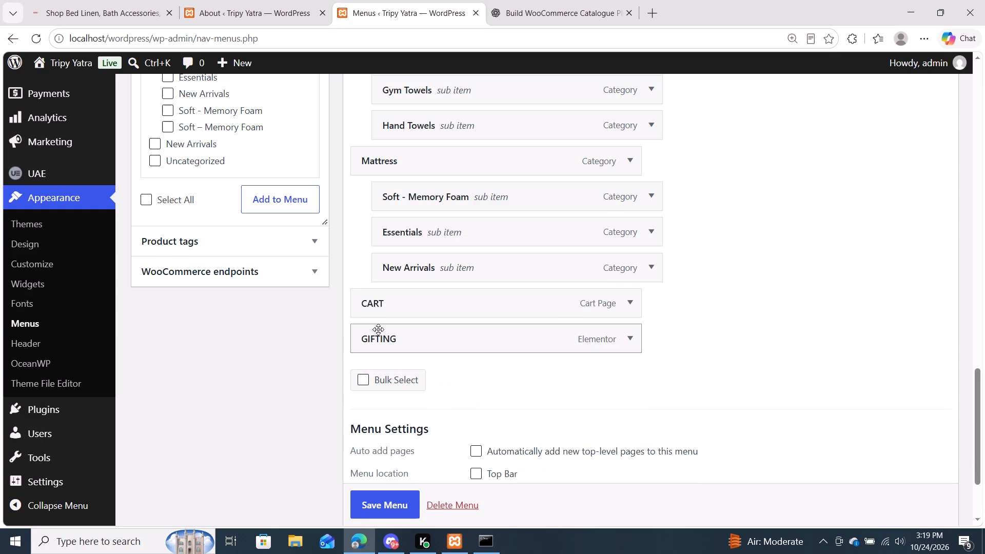
# Review the nested menu structure and save the Main menu.
pyautogui.scroll(4, 299, 312)
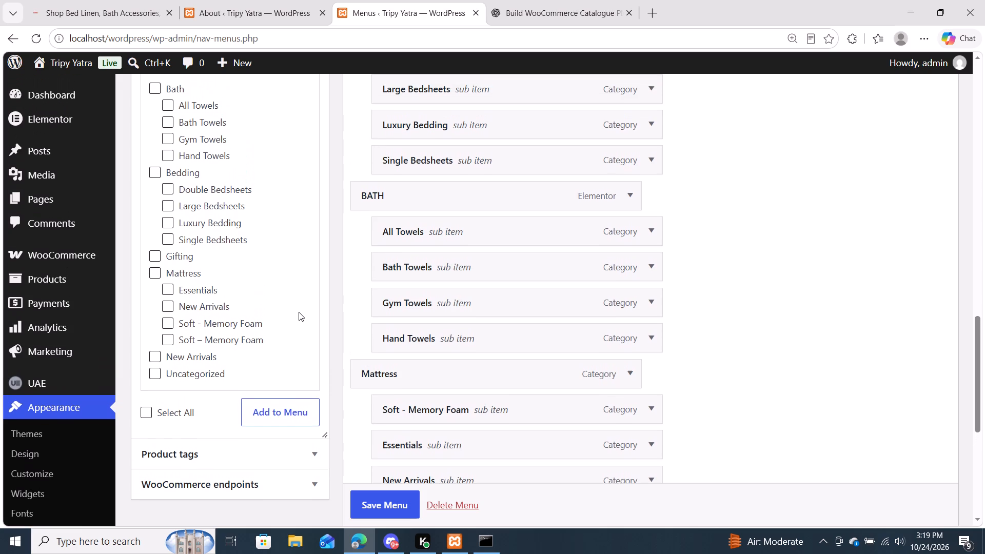
pyautogui.scroll(3, 299, 312)
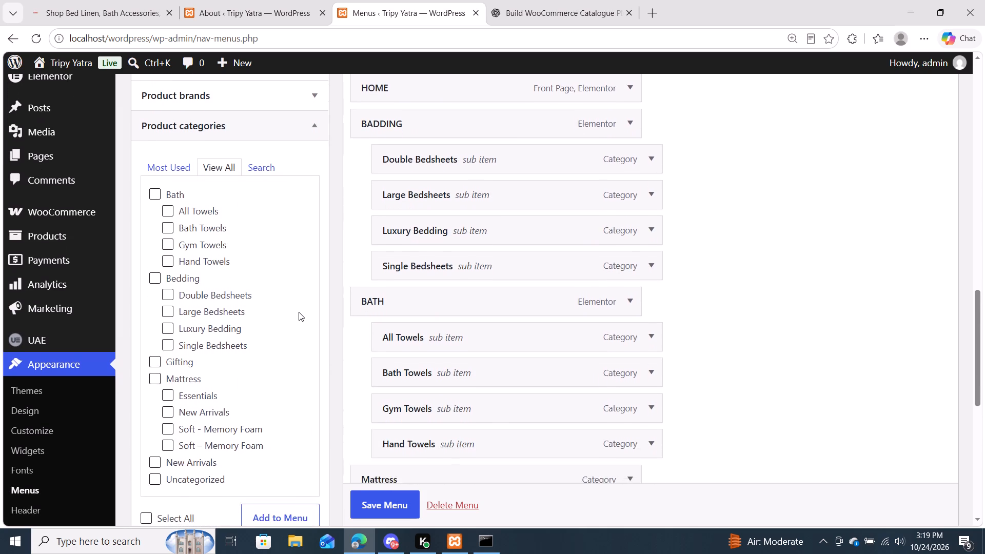
pyautogui.scroll(-2, 299, 312)
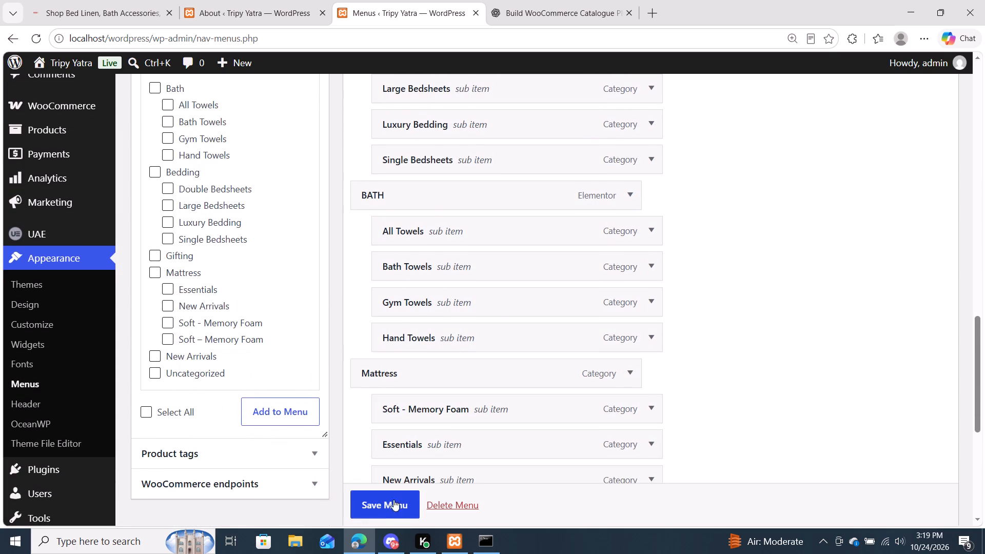
pyautogui.click(389, 505)
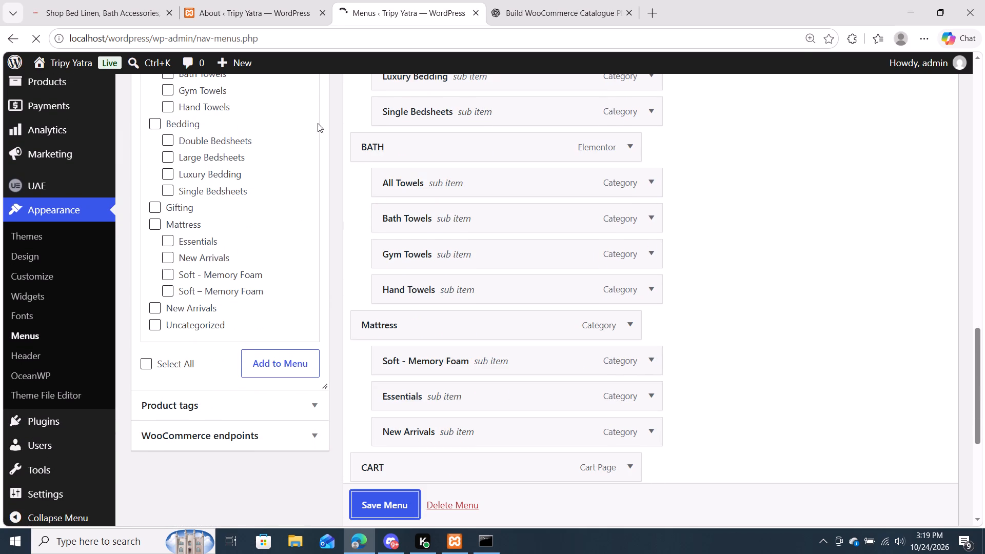
# Visit the Tripy Yatra storefront and check the Double Bedsheets and Large Bedsheets pages through the BADDING dropdown.
pyautogui.click(247, 0)
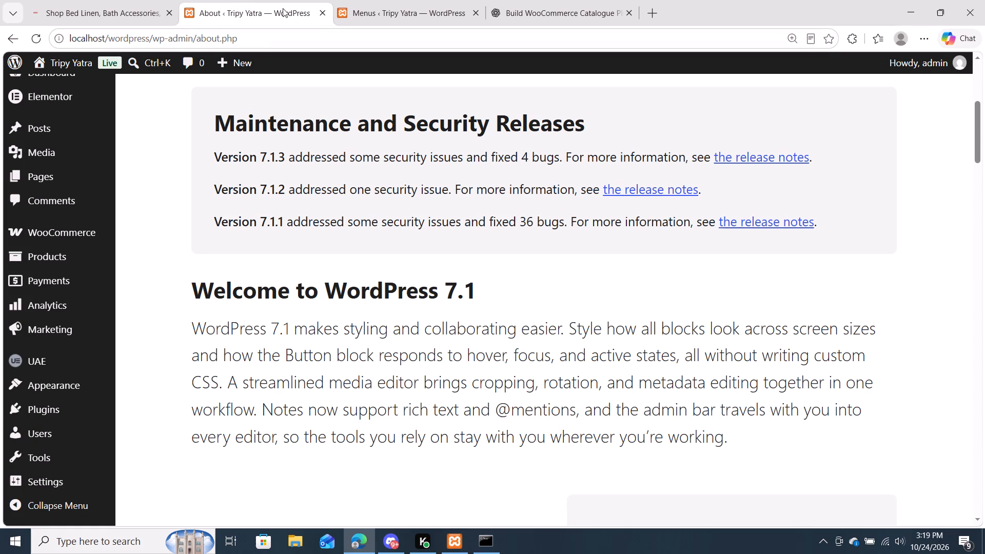
pyautogui.click(389, 1)
pyautogui.click(261, 0)
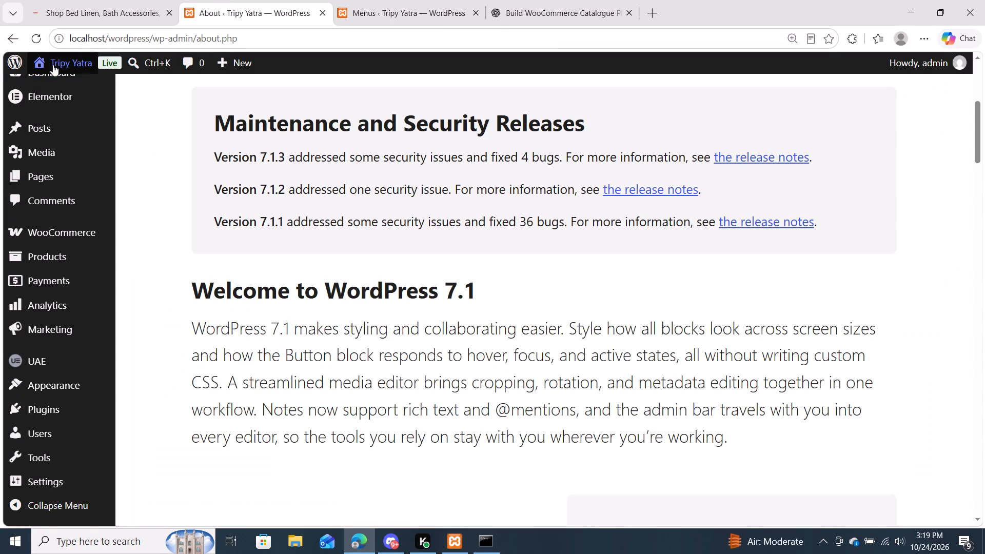
pyautogui.click(66, 85)
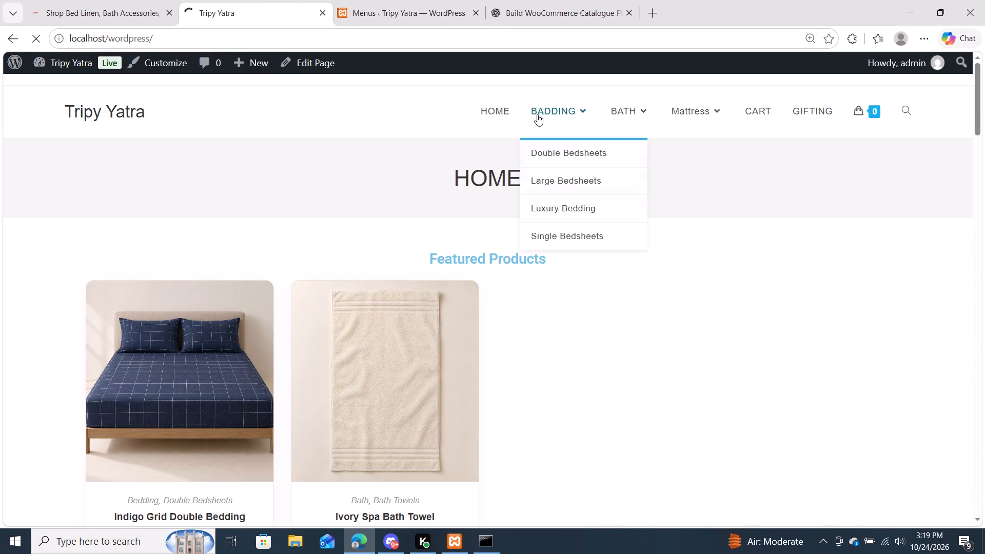
pyautogui.click(553, 153)
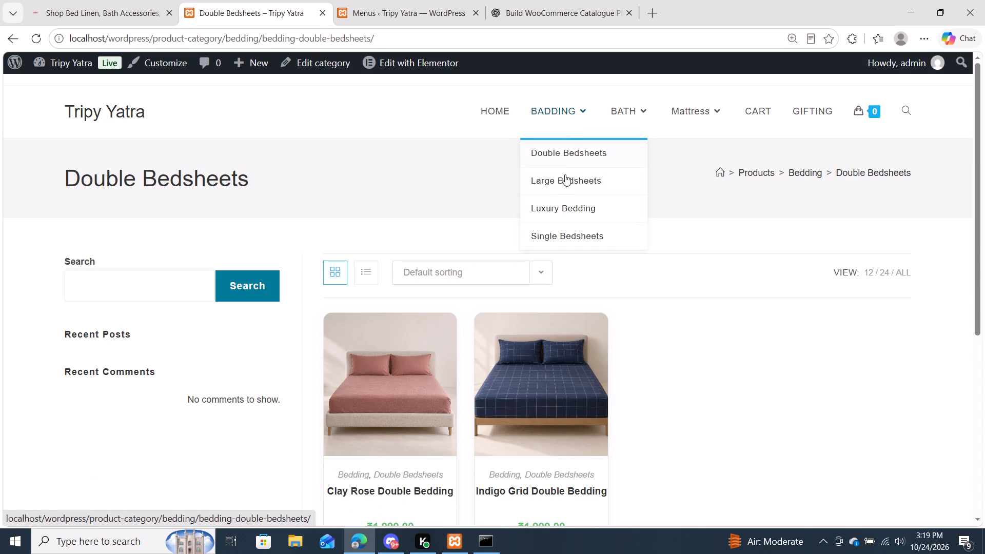
pyautogui.click(565, 177)
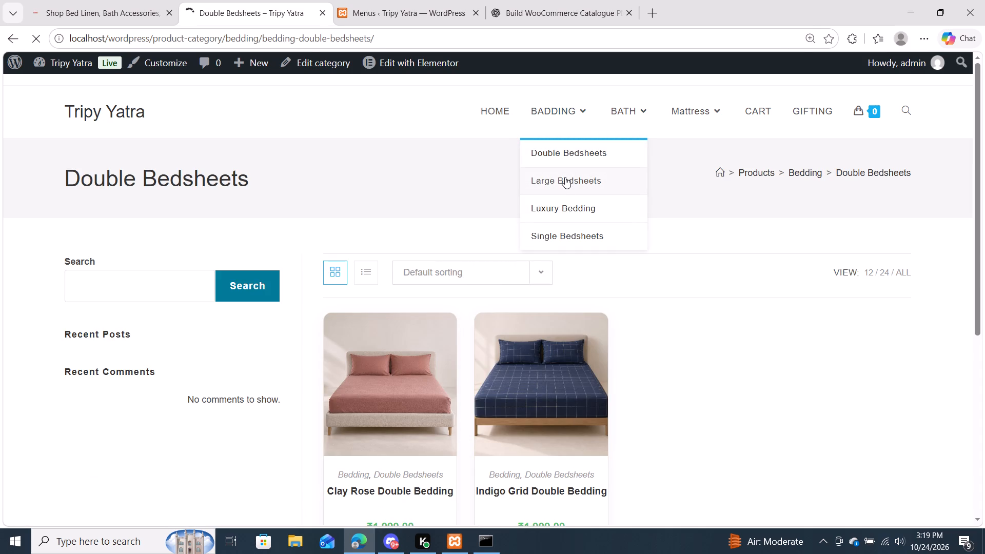
pyautogui.scroll(-1, 588, 179)
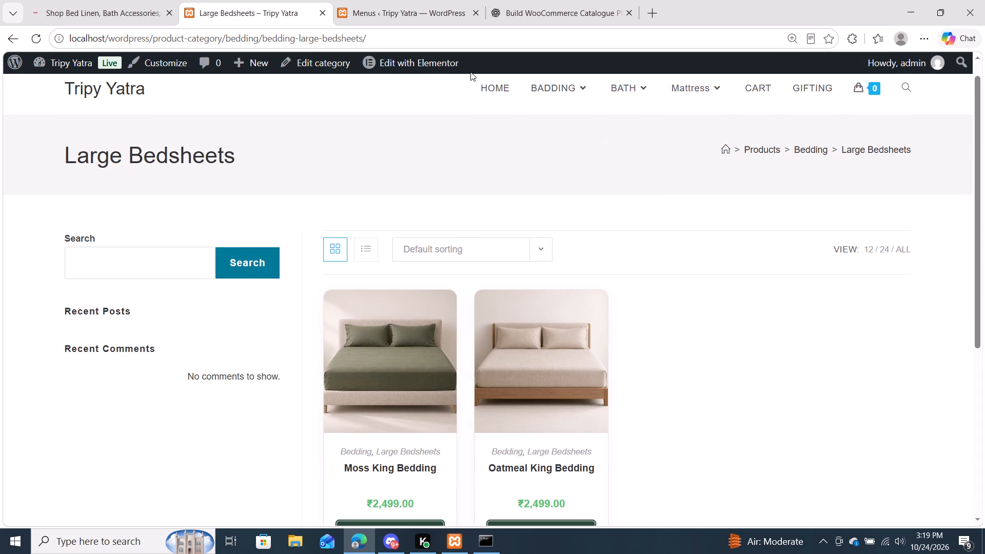
# Close the SPACES reference website and return to the WordPress menu editor.
pyautogui.click(431, 0)
pyautogui.click(309, 3)
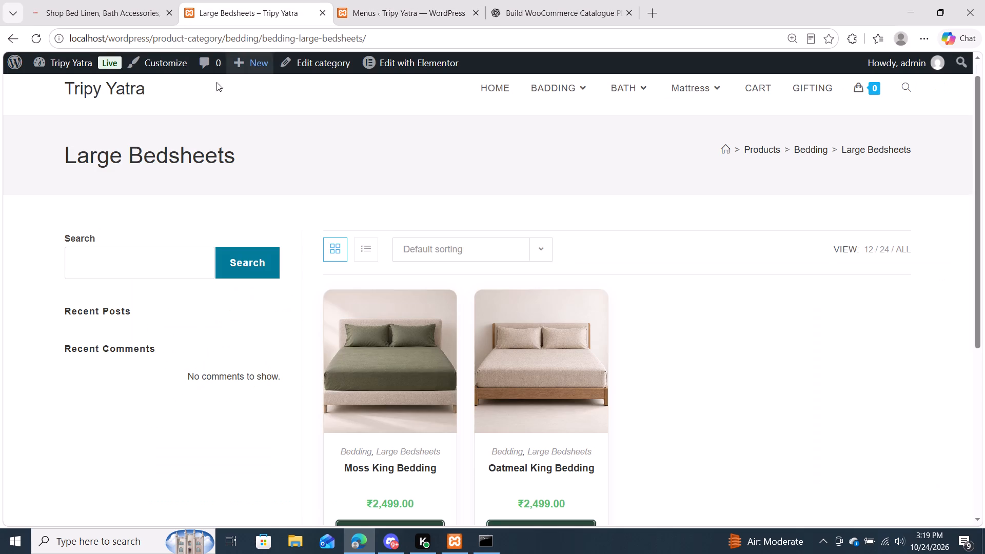
pyautogui.click(165, 7)
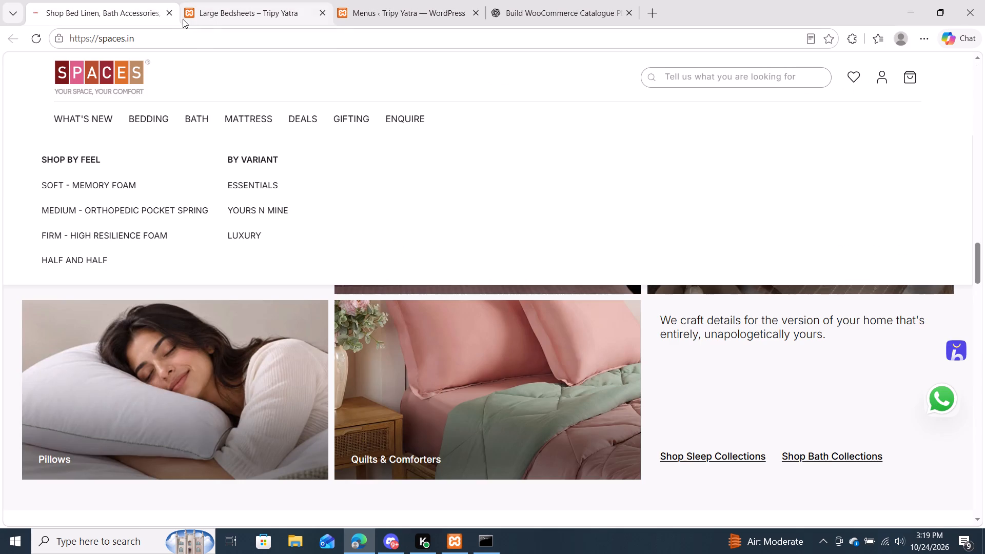
pyautogui.click(170, 13)
pyautogui.click(244, 0)
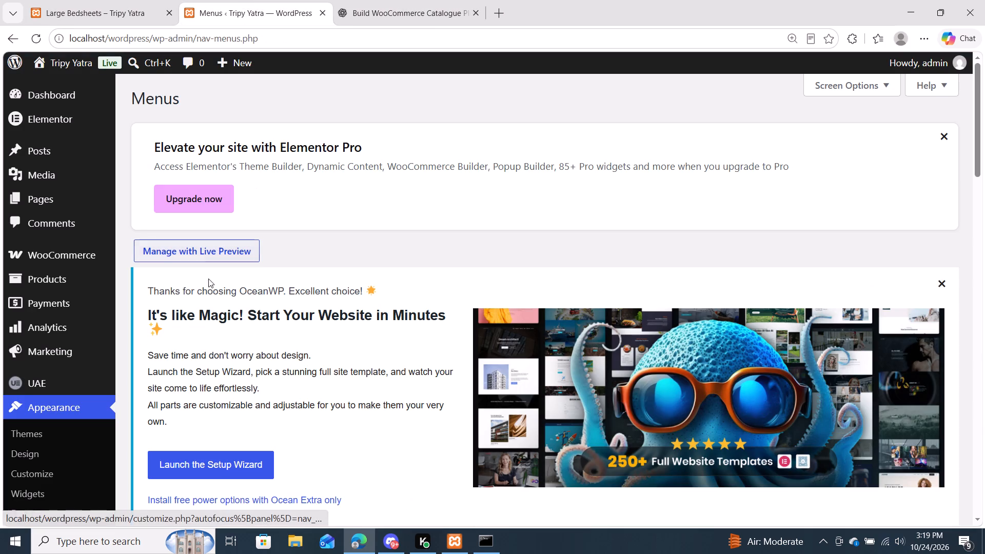